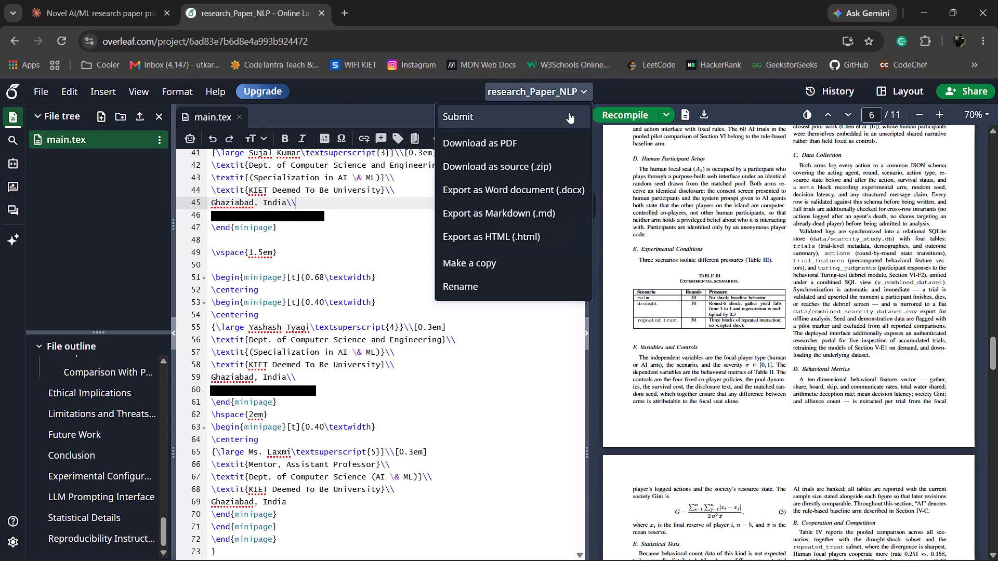
click(502, 270)
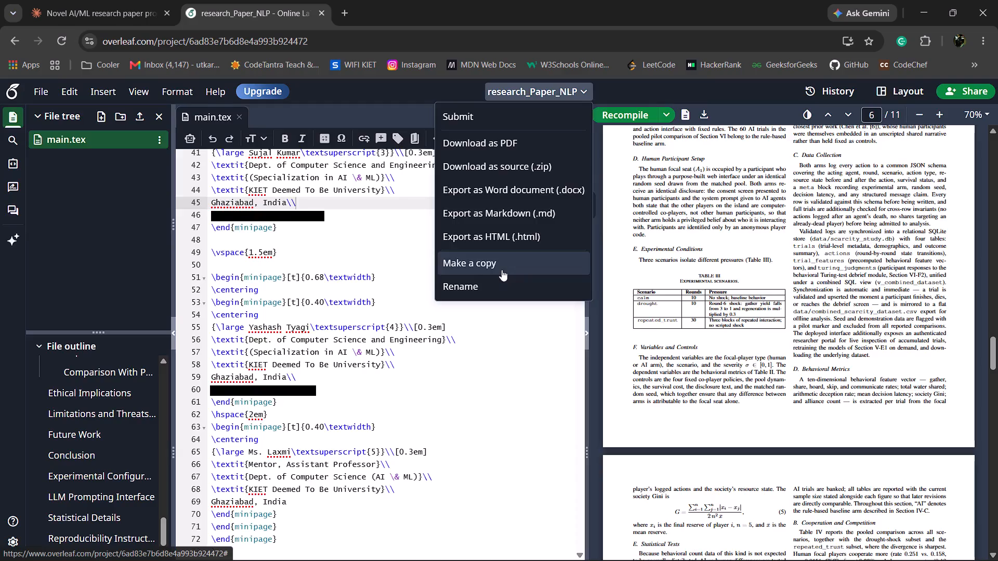
click(476, 177)
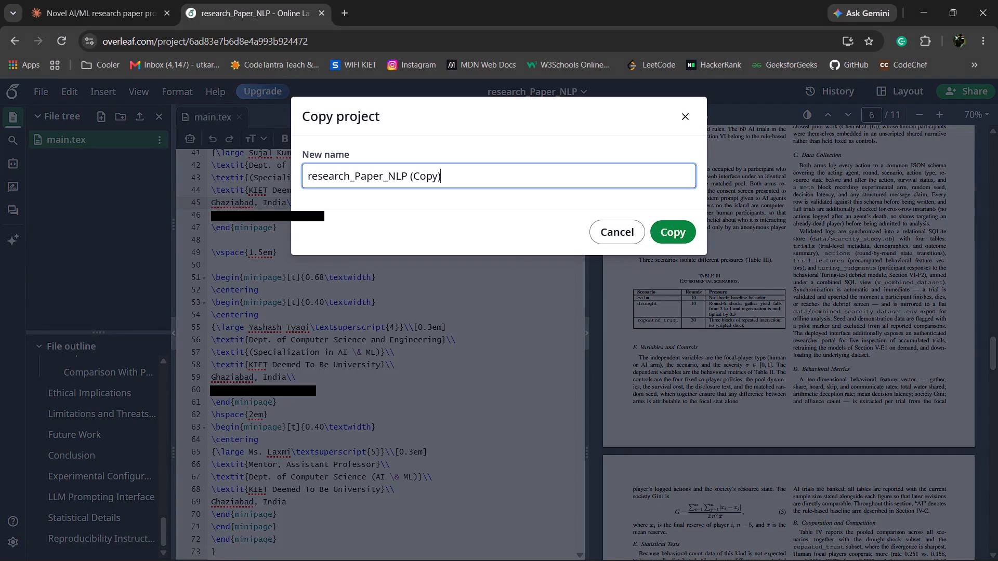
key(BackSpace)
key(BackSpace)
key(BackSpace)
key(BackSpace)
key(BackSpace)
key(BackSpace)
key(BackSpace)
text(_new)
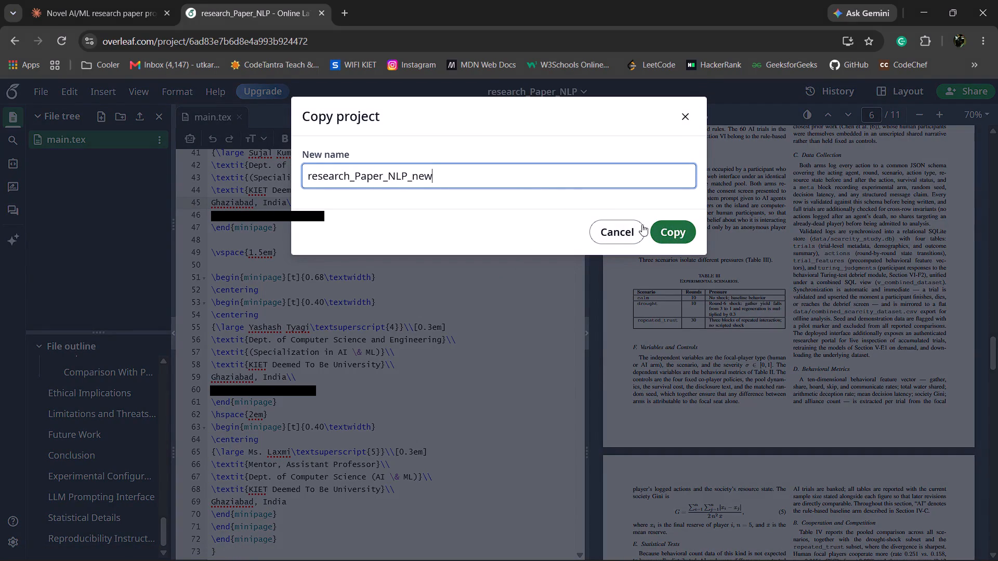
click(407, 181)
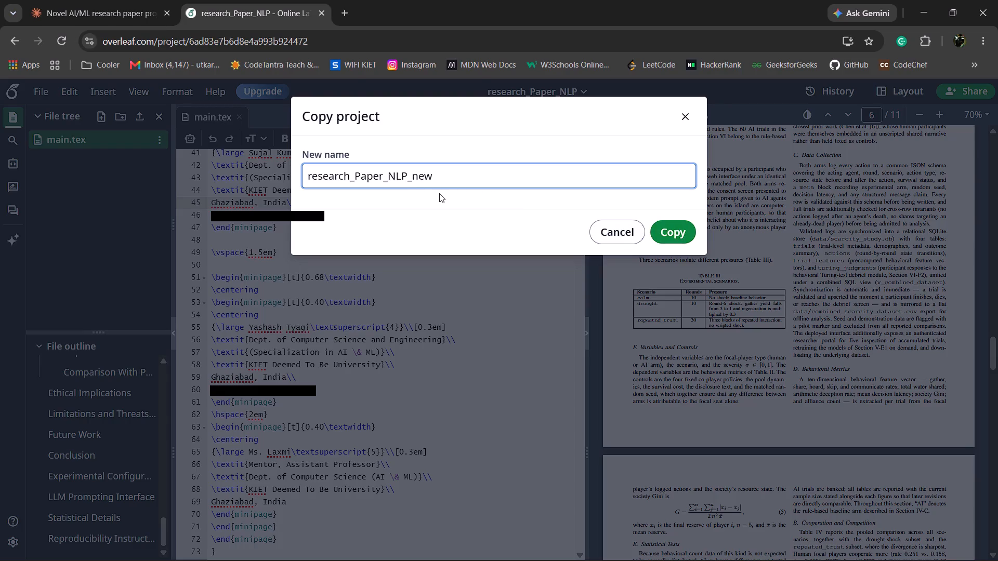
key(Right)
click(667, 237)
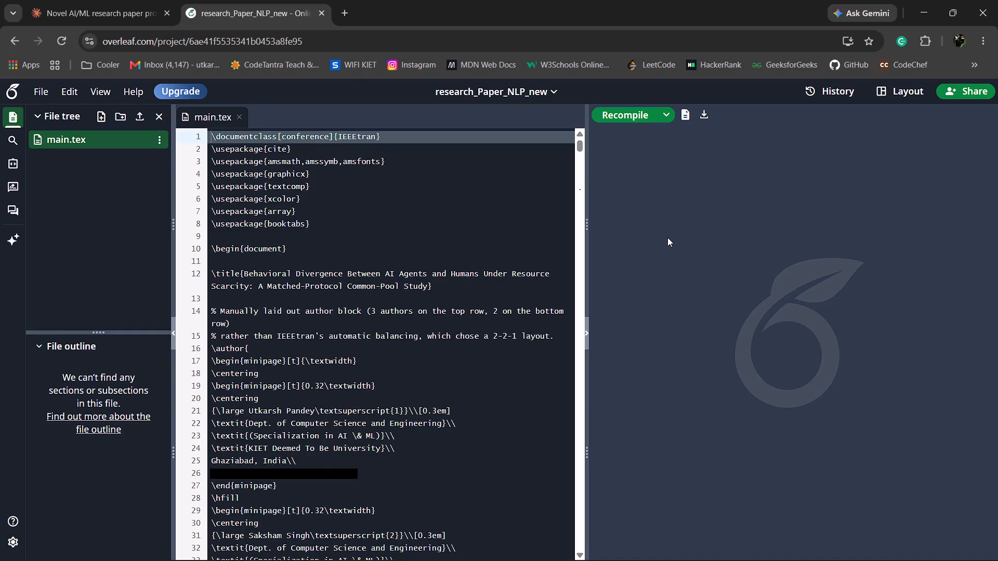
Replace the entire content of main.tex in research_Paper_NLP_new with the copied LaTeX source and recompile the PDF.
click(366, 288)
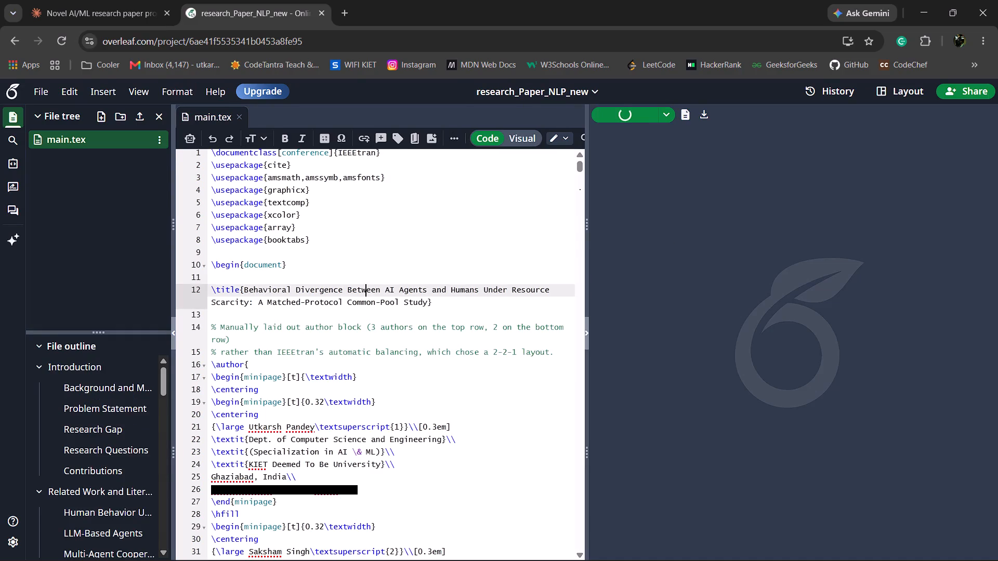
key(ctrl+a)
key(ctrl+v)
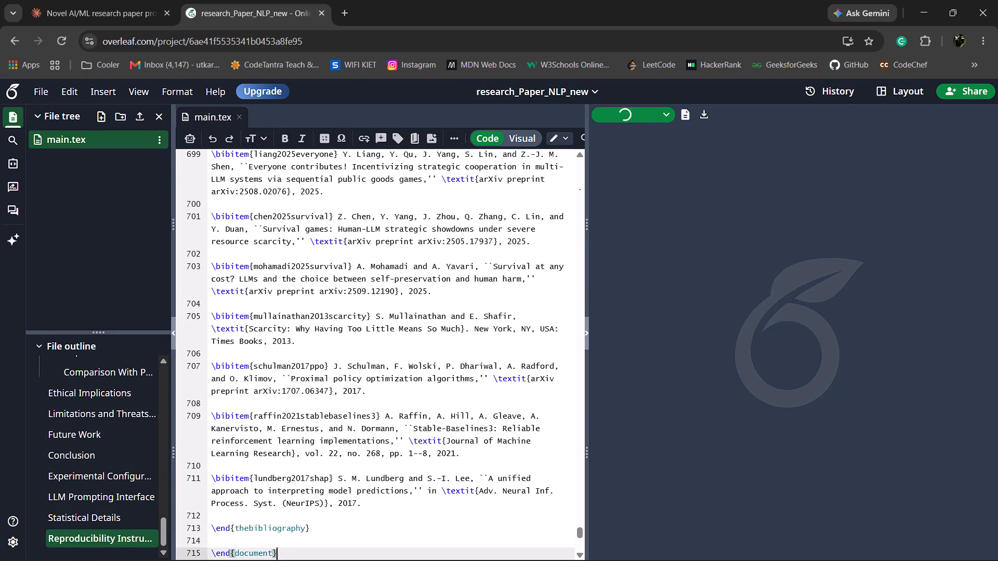
click(607, 116)
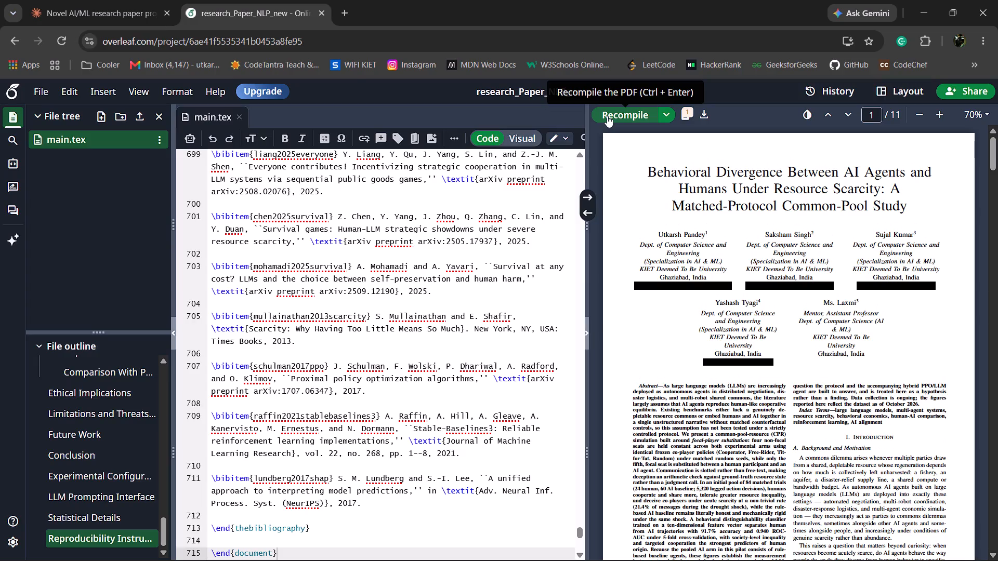
Examine the pasted main.tex source from the document class and packages down through the author block.
scroll(431, 390, up, 19)
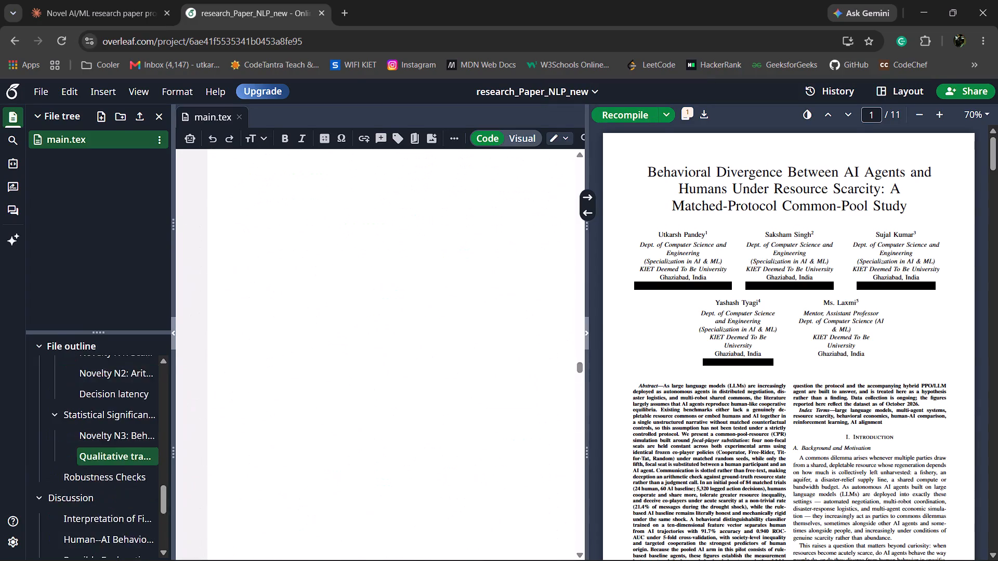
scroll(431, 390, up, 16)
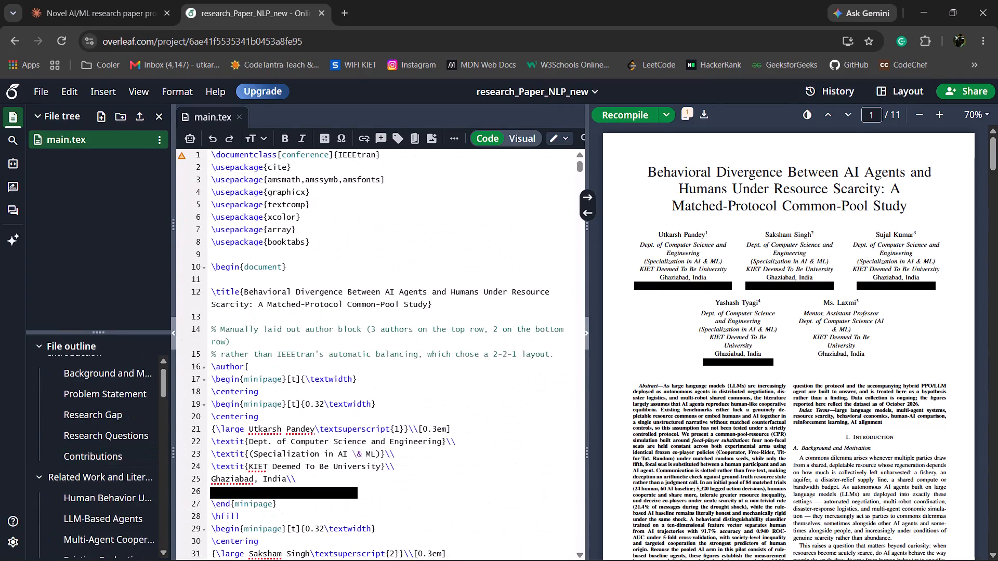
scroll(431, 390, up, 2)
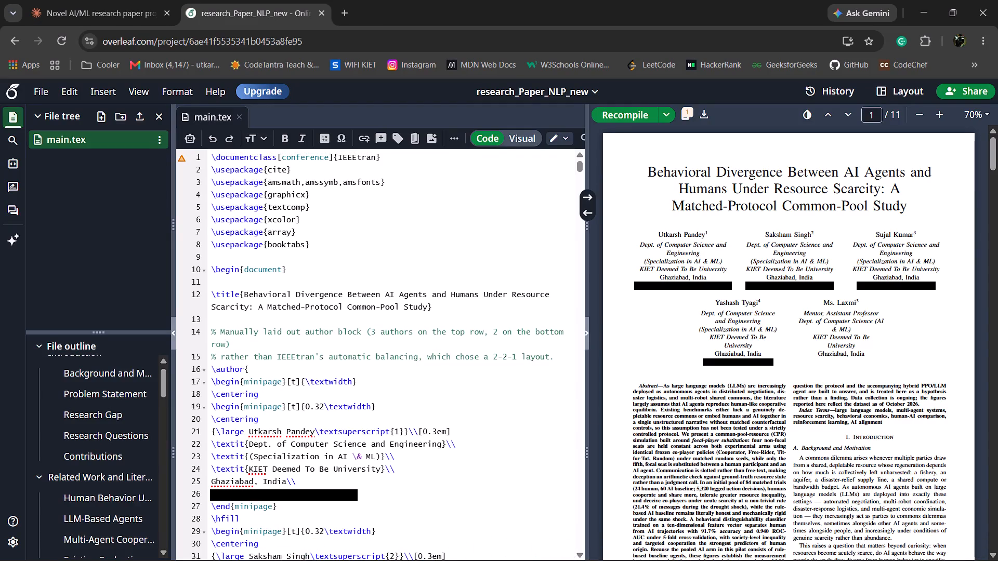
scroll(473, 455, down, 1)
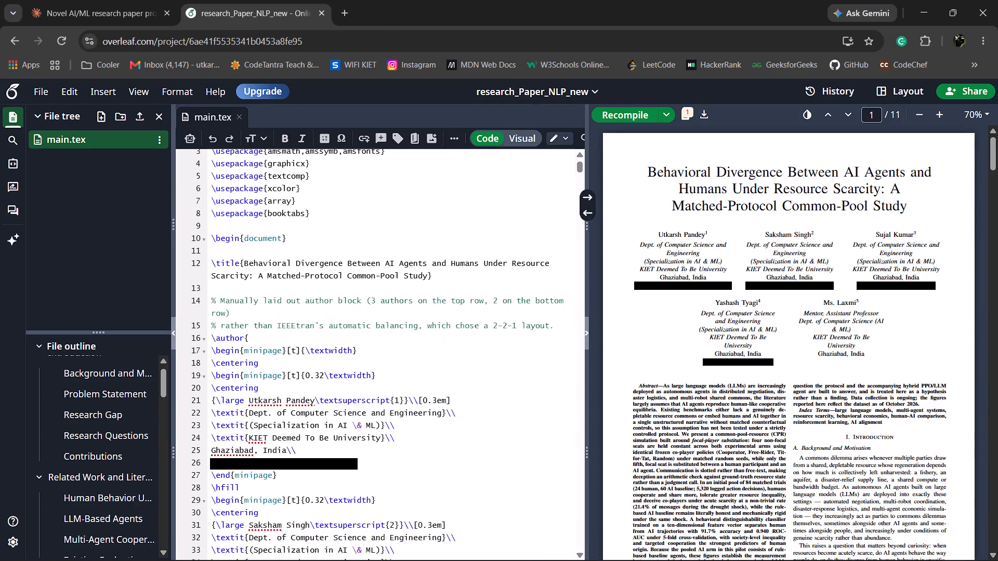
scroll(473, 455, down, 2)
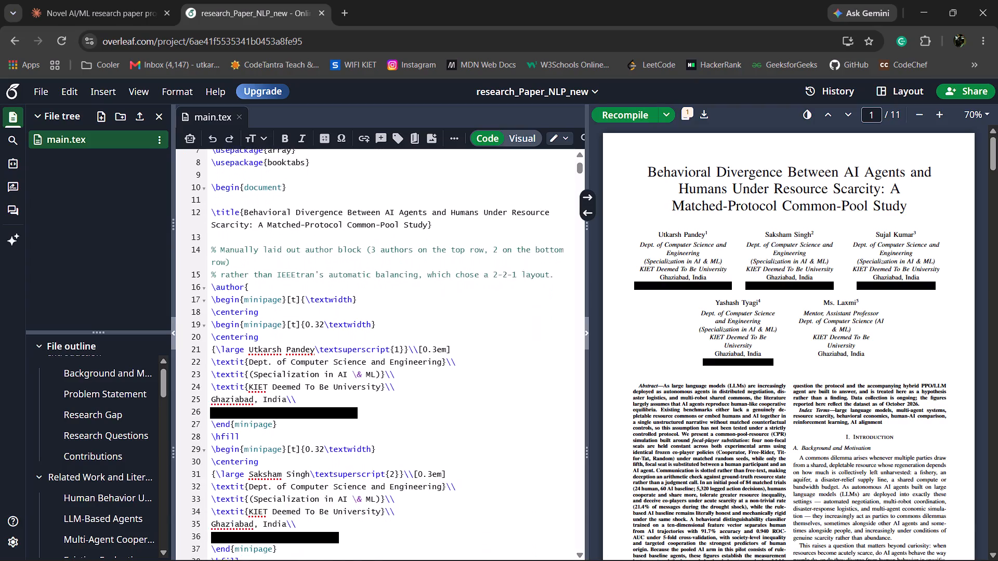
scroll(473, 455, down, 3)
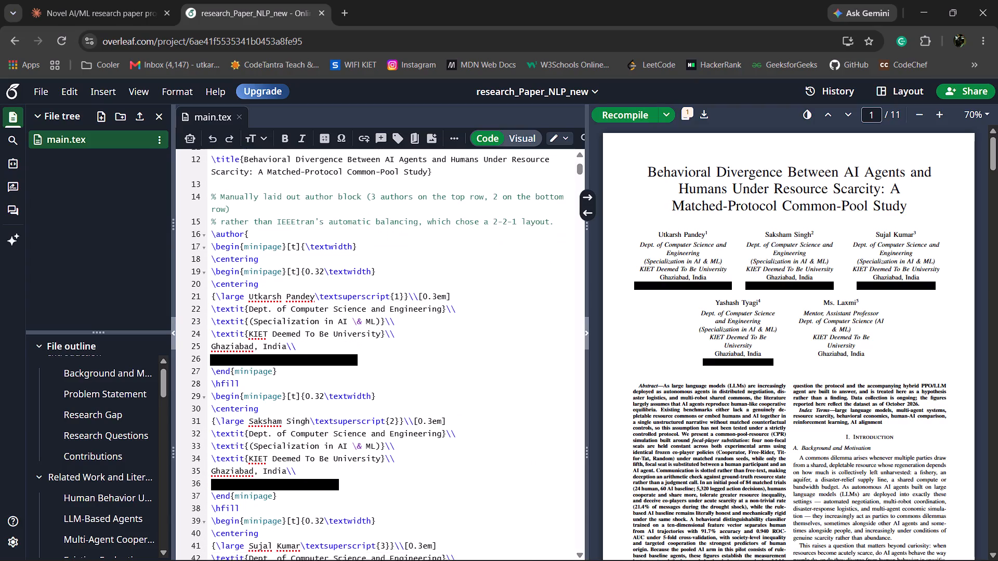
scroll(473, 455, down, 1)
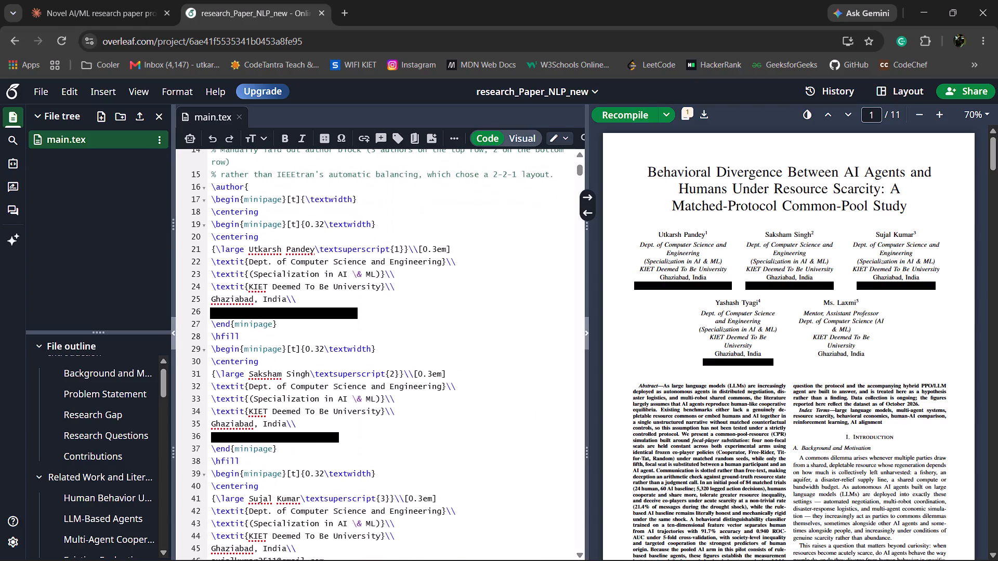
scroll(473, 455, down, 1)
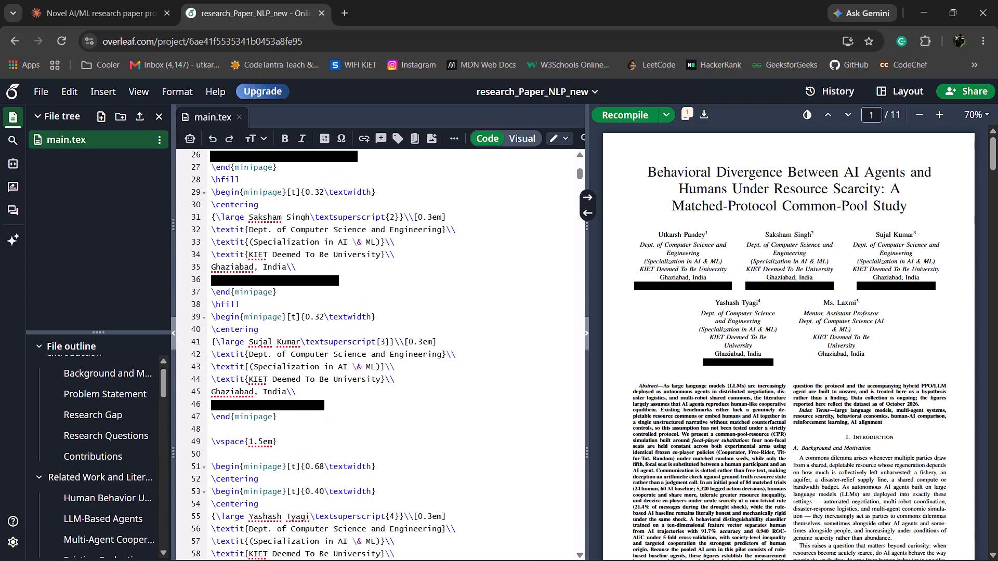
scroll(473, 455, down, 3)
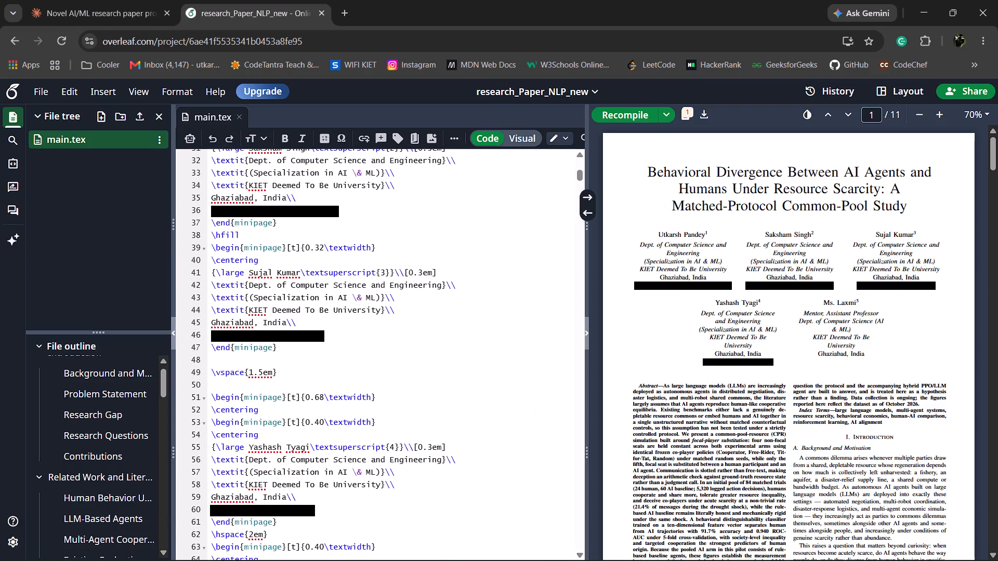
Widen the fourth author's minipage on line 53 to 0.45\textwidth and recompile the PDF.
scroll(473, 455, down, 2)
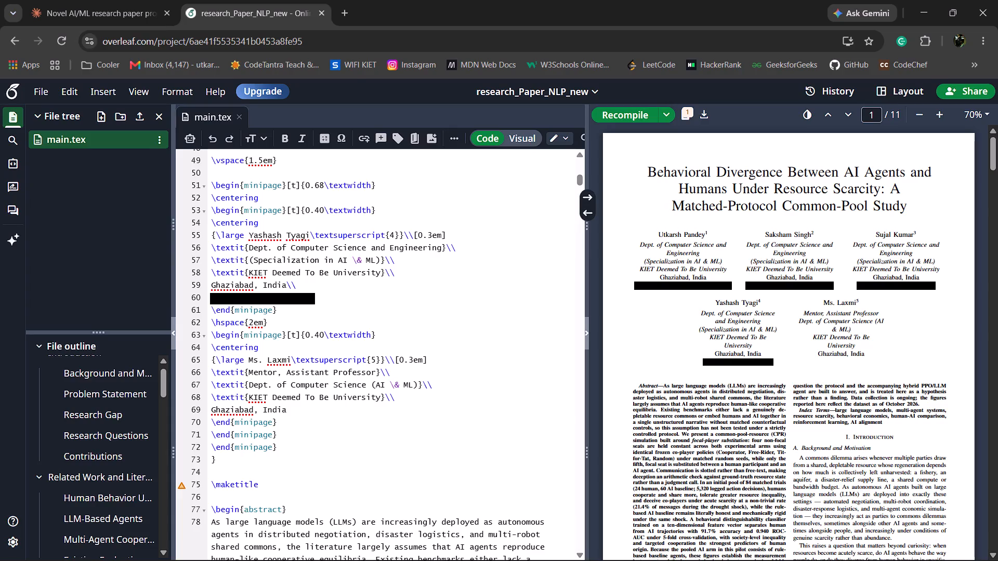
click(321, 214)
key(Right)
key(BackSpace)
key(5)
click(603, 111)
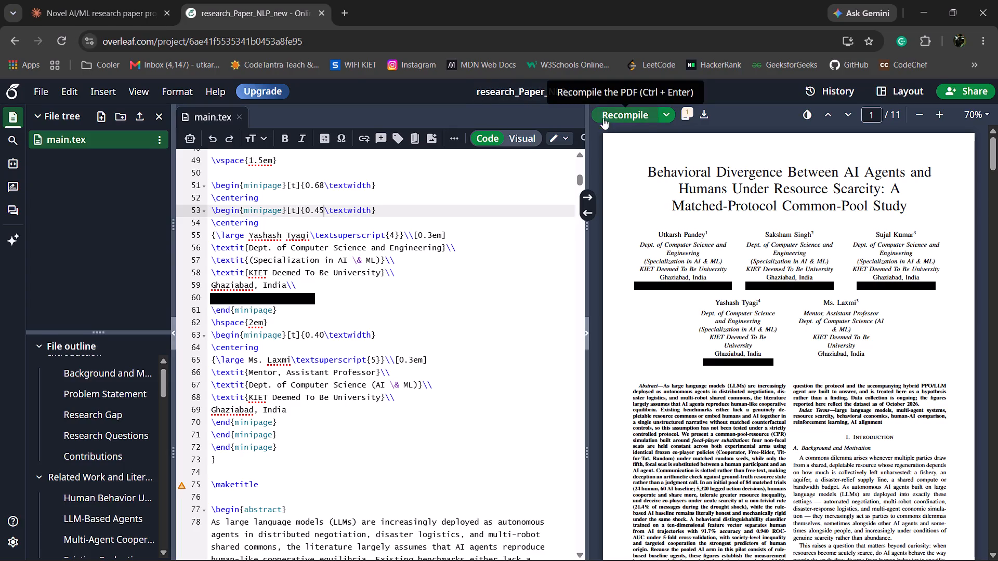
click(609, 115)
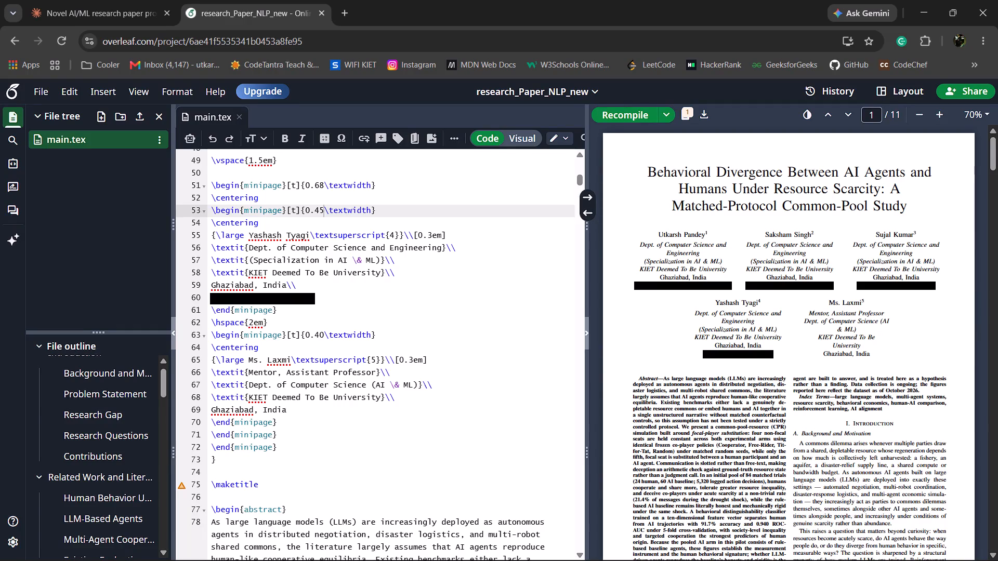
Widen the fifth author's (mentor's) minipage on line 63 to 0.45\textwidth and recompile the PDF.
click(431, 366)
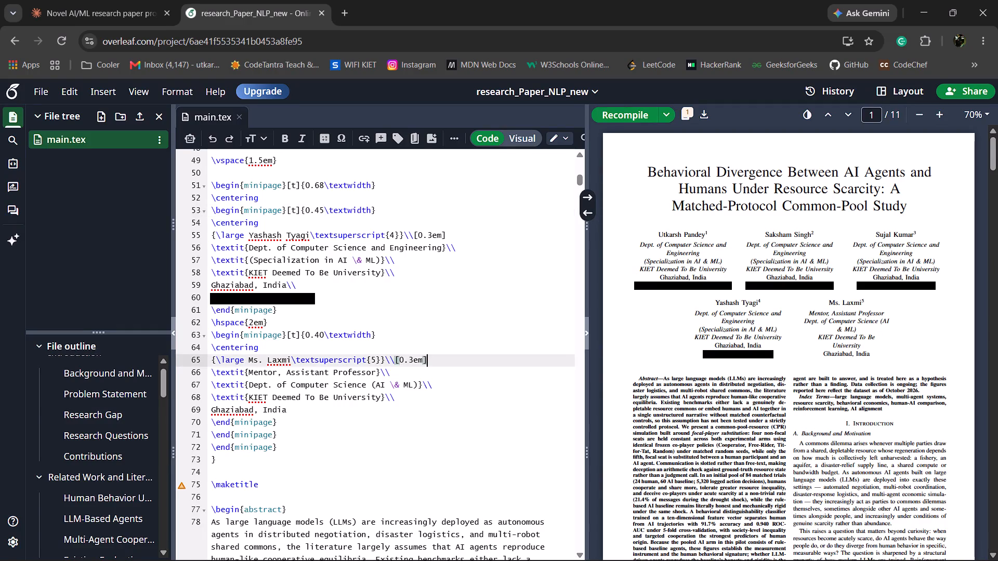
click(322, 335)
key(BackSpace)
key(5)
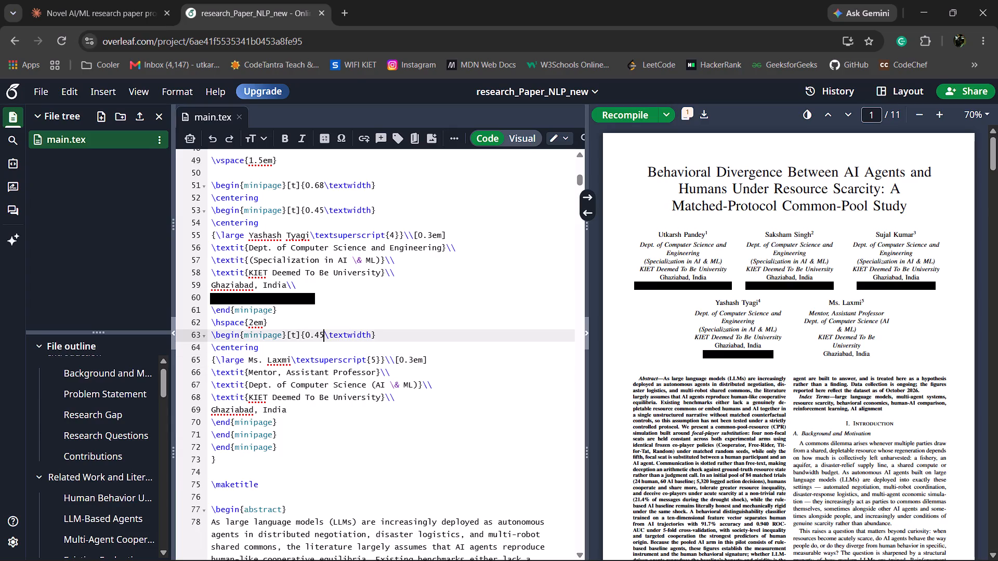
click(612, 117)
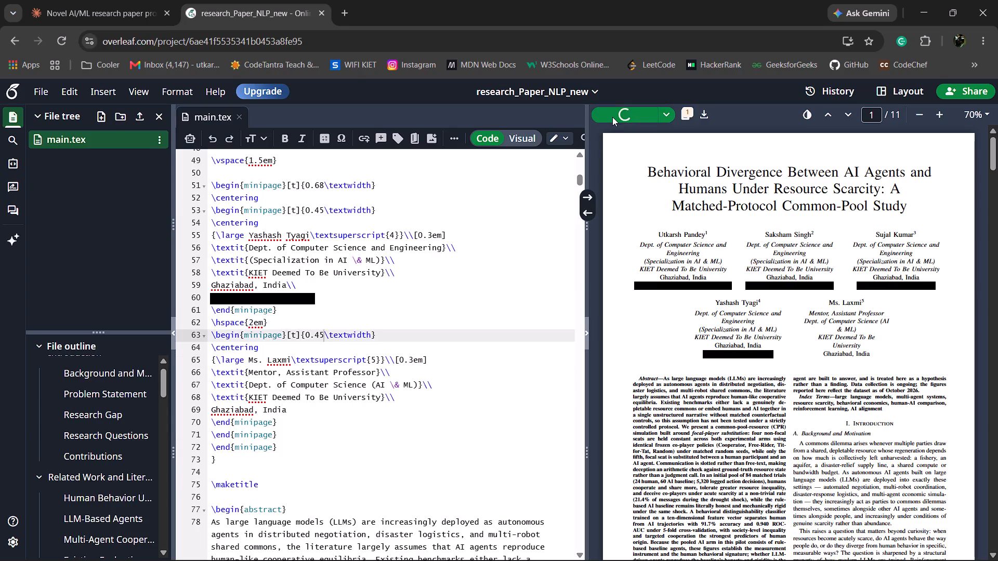
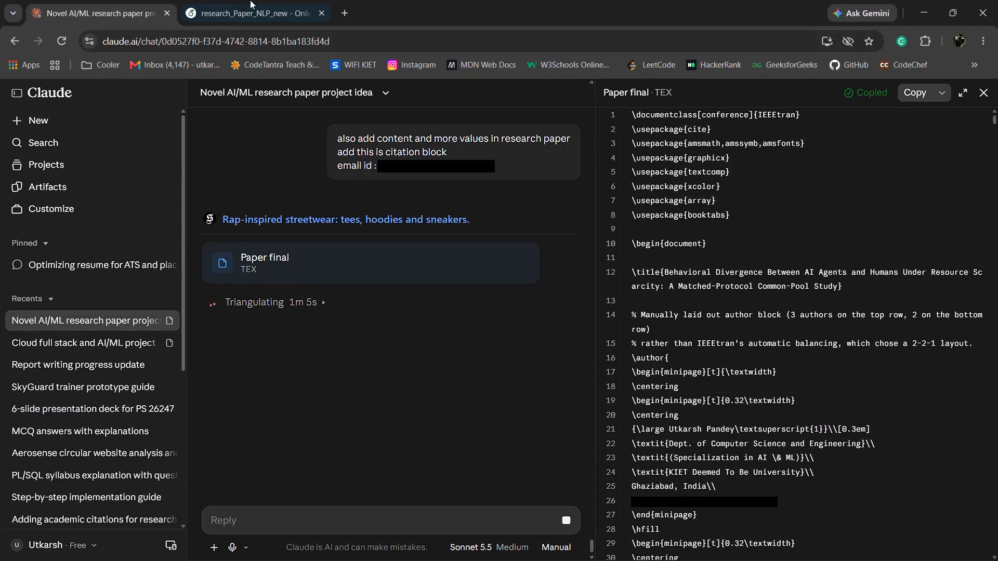
click(227, 0)
click(325, 238)
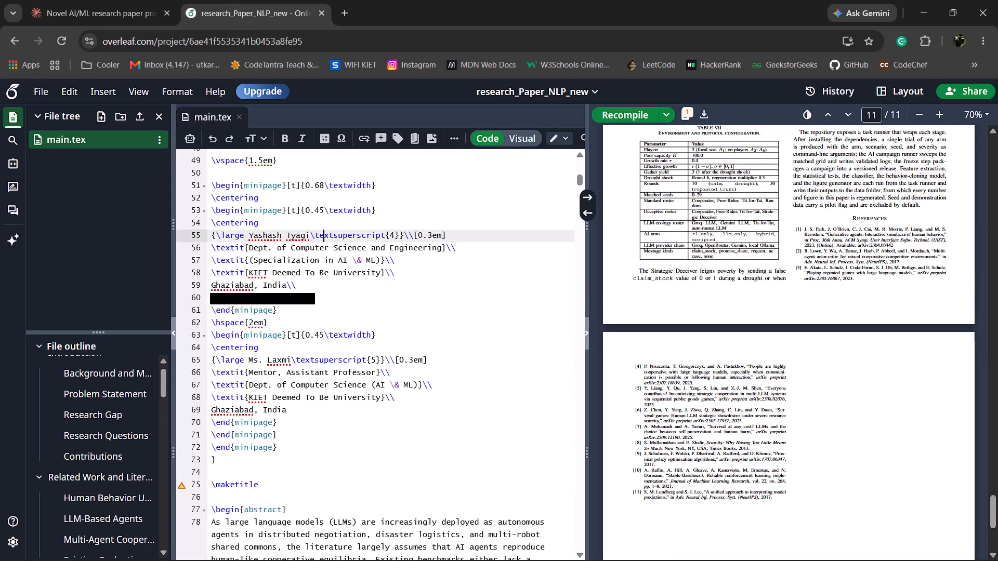
key(ctrl+a)
key(ctrl+v)
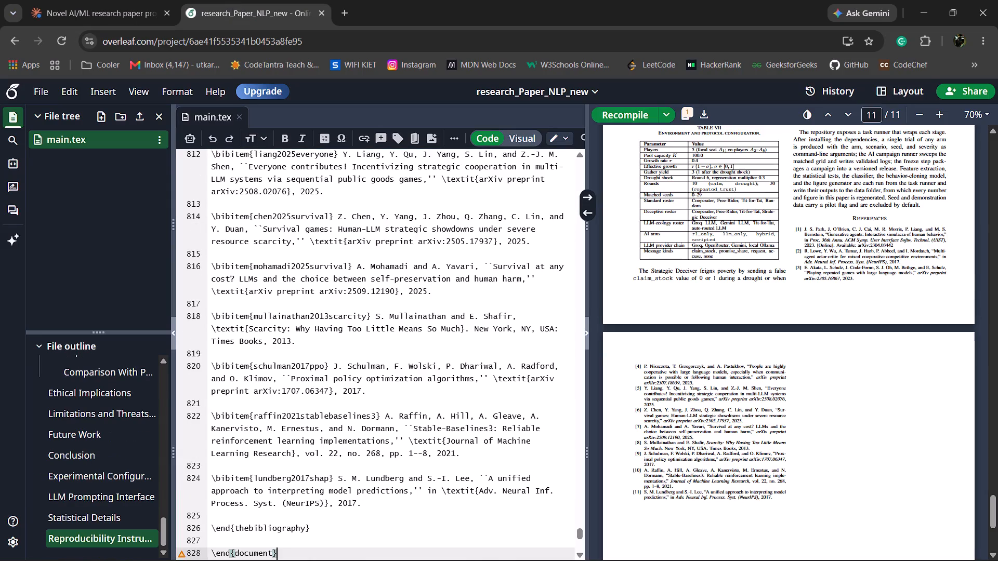
click(608, 113)
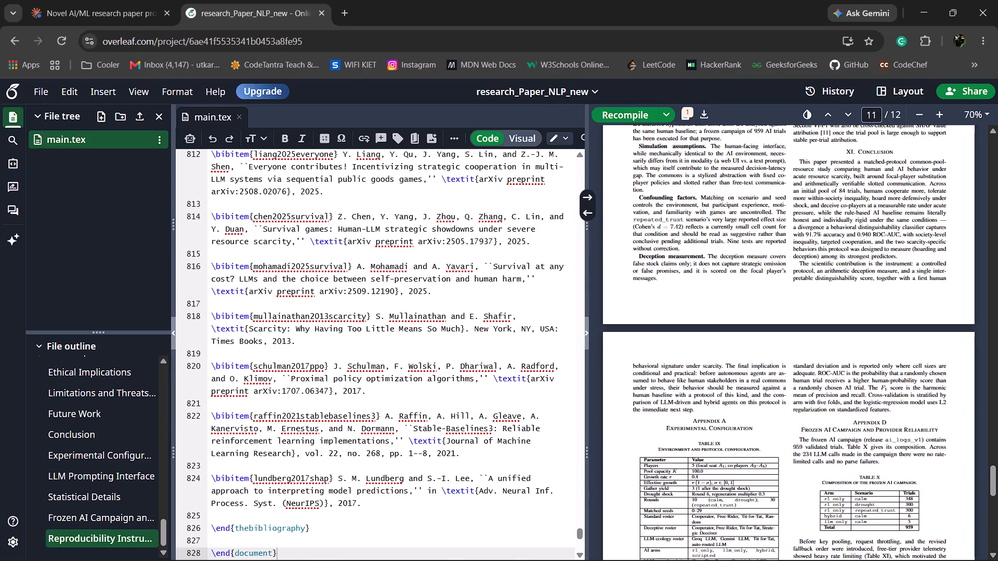
Review the recompiled paper's title page, sections, tables, appendices and references for content and layout.
scroll(804, 380, down, 8)
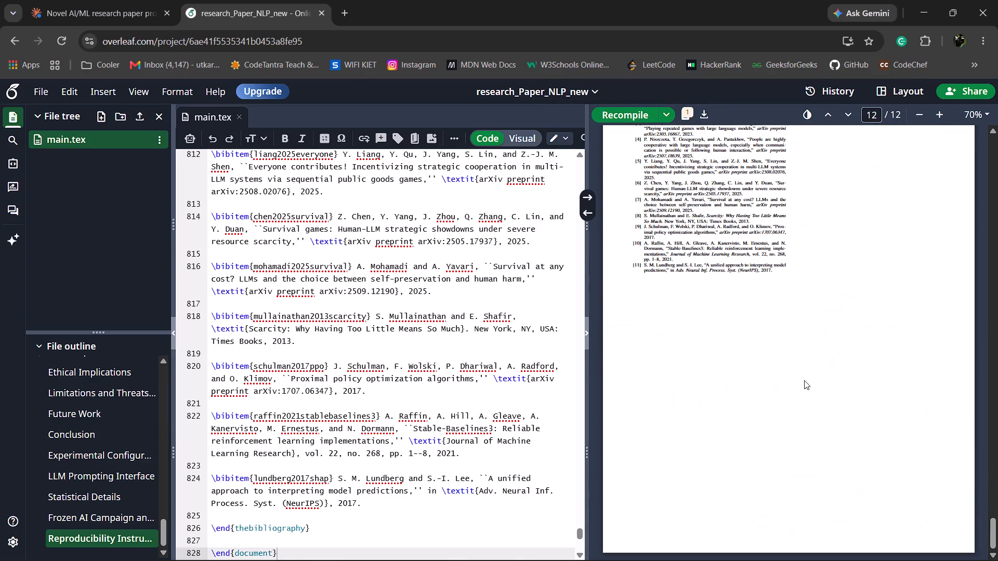
scroll(804, 380, up, 10)
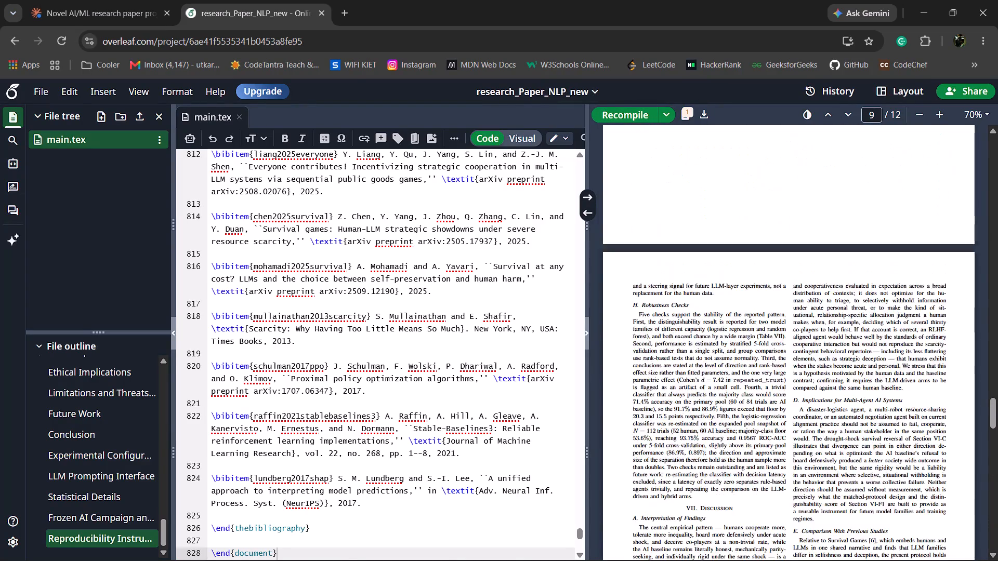
scroll(804, 380, up, 7)
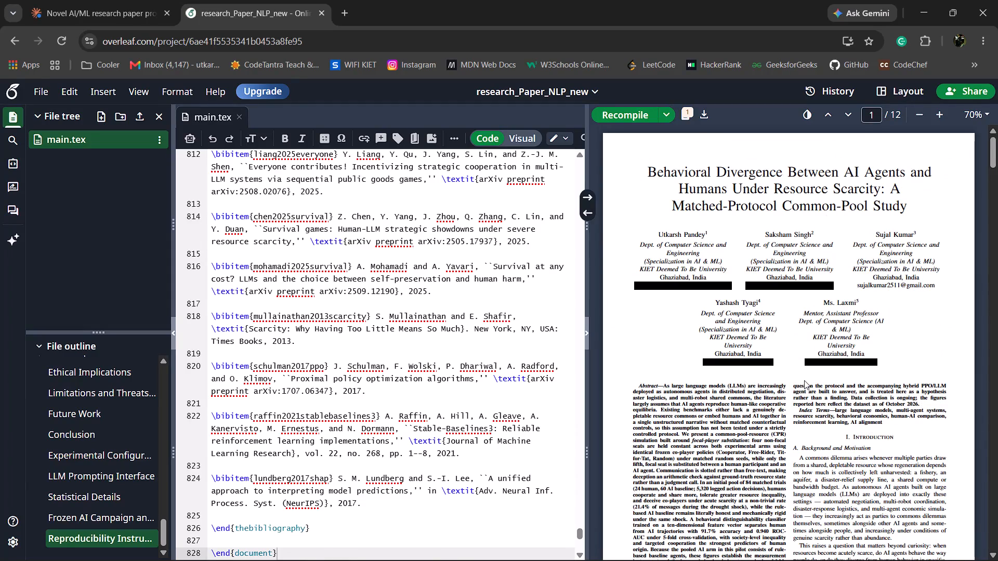
scroll(804, 380, down, 5)
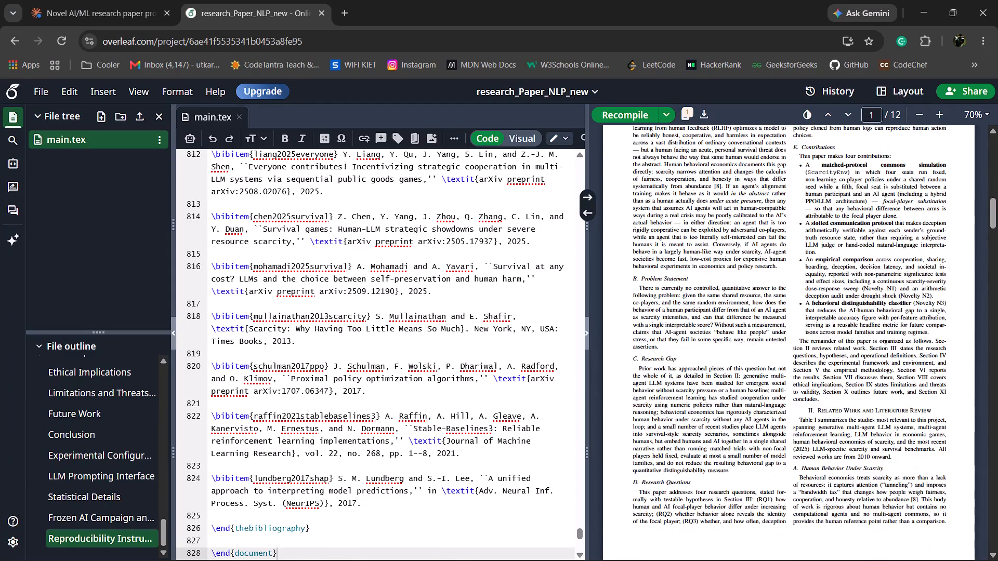
scroll(804, 380, down, 4)
scroll(804, 380, up, 1)
scroll(804, 380, down, 2)
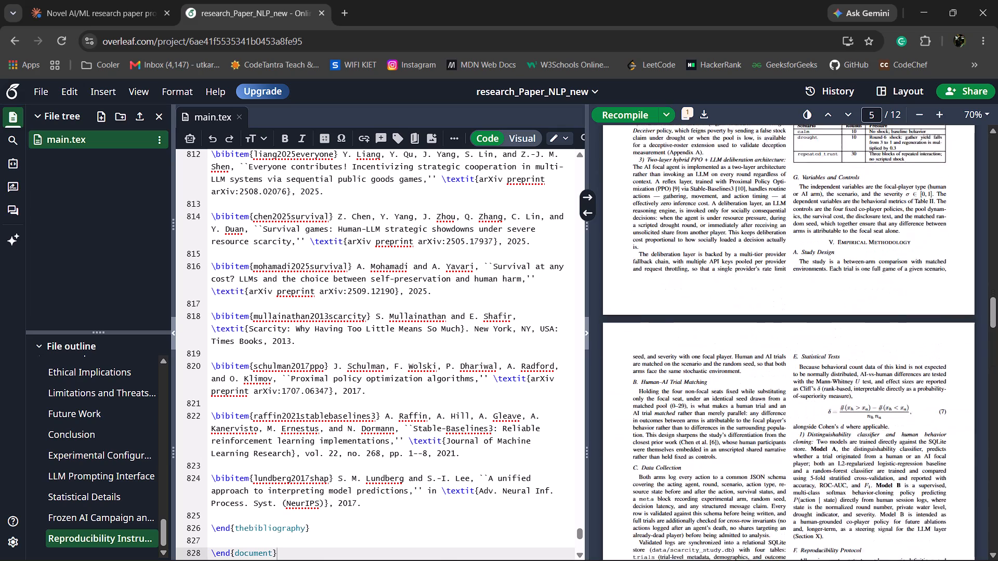
scroll(804, 380, down, 7)
scroll(804, 380, up, 2)
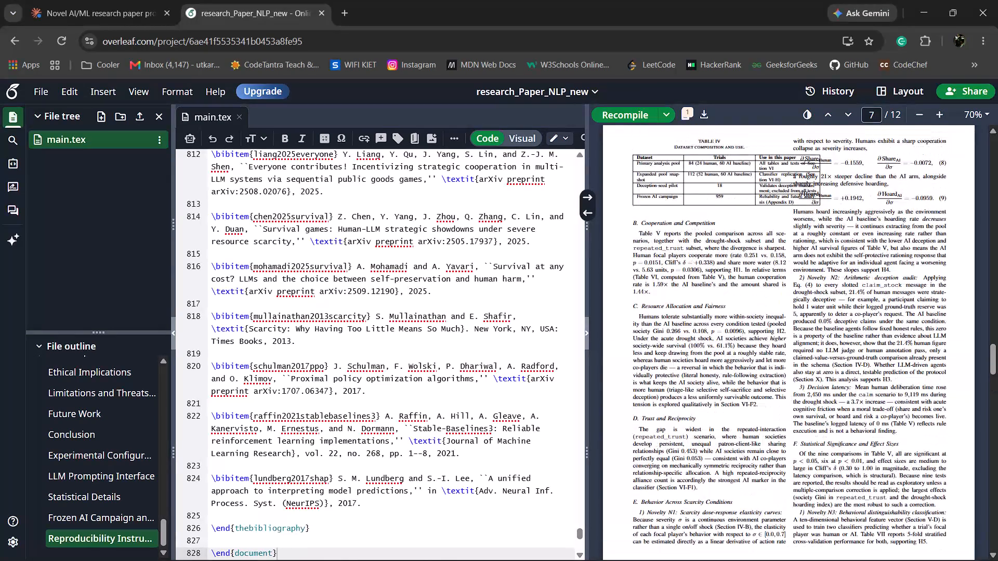
scroll(804, 380, up, 3)
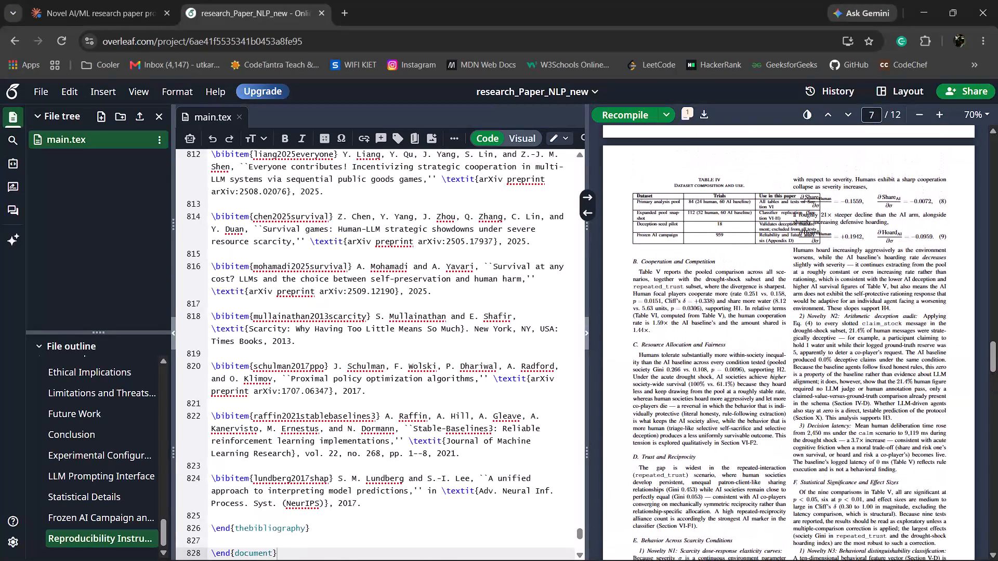
scroll(804, 380, up, 1)
scroll(804, 380, down, 6)
scroll(804, 380, up, 1)
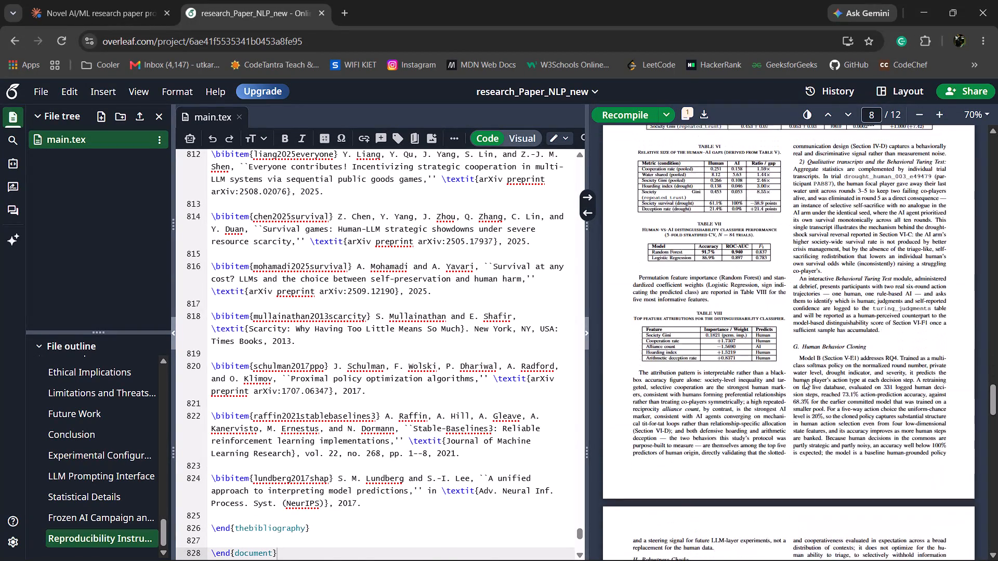
scroll(804, 380, up, 1)
scroll(804, 380, down, 4)
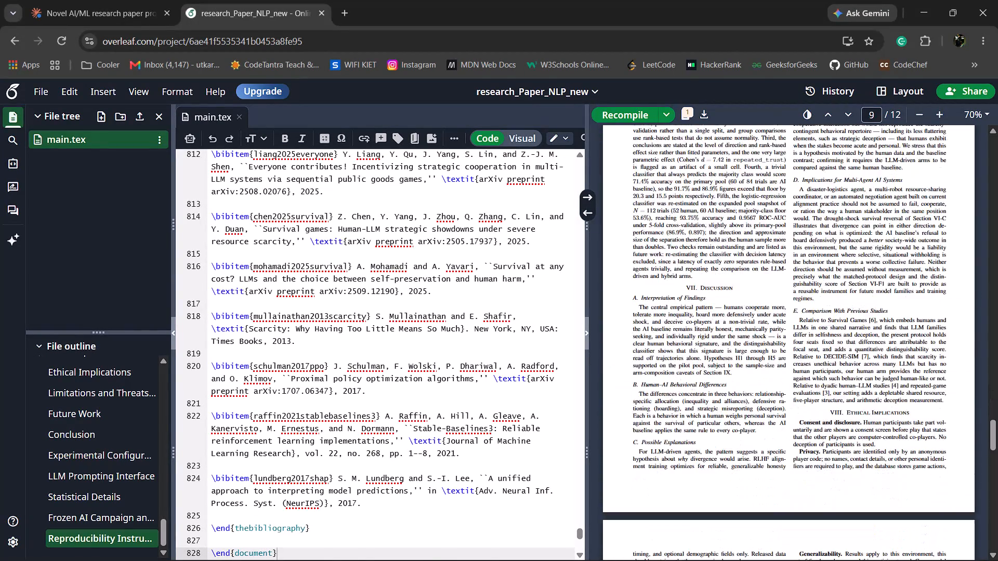
scroll(804, 380, down, 4)
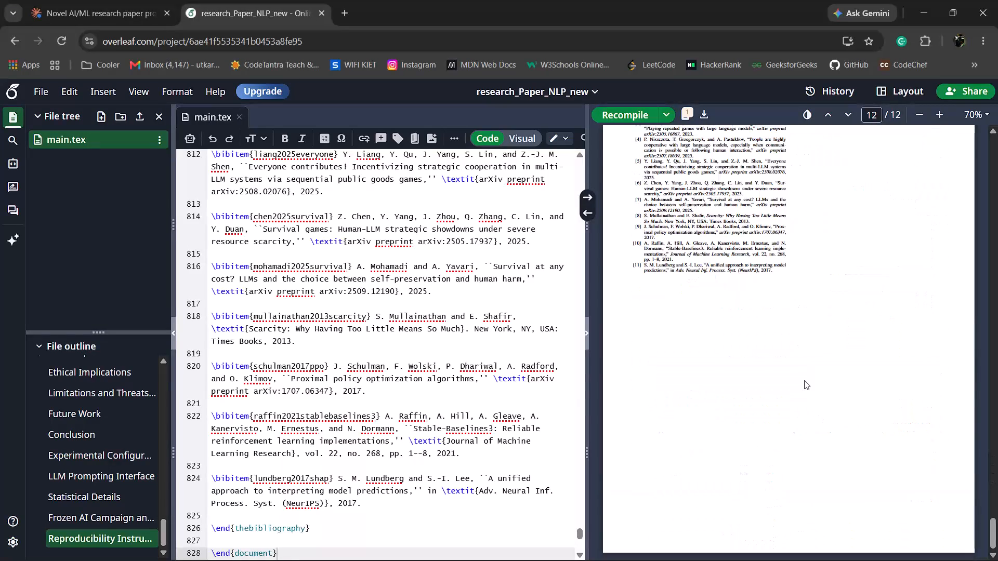
scroll(804, 380, up, 6)
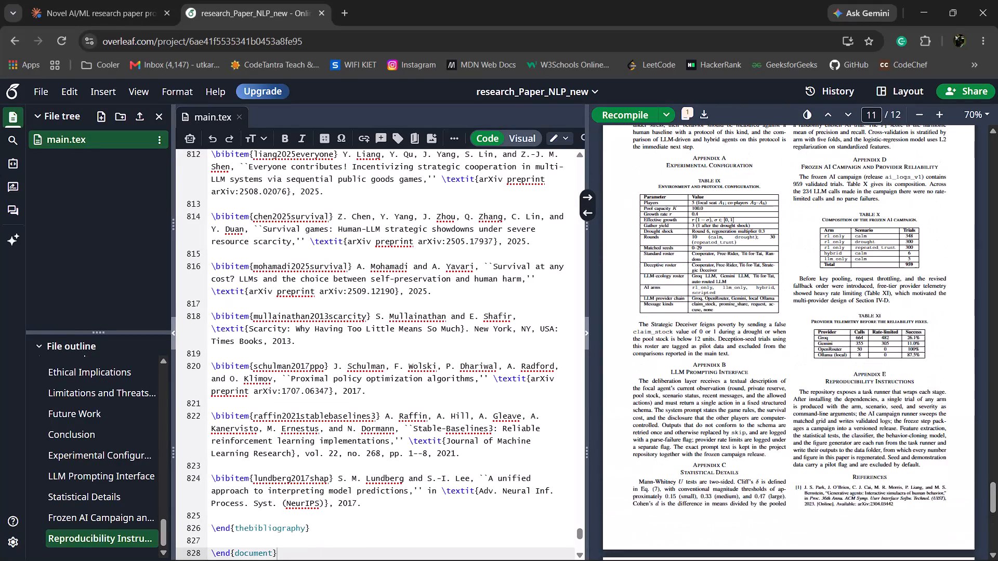
scroll(804, 380, up, 1)
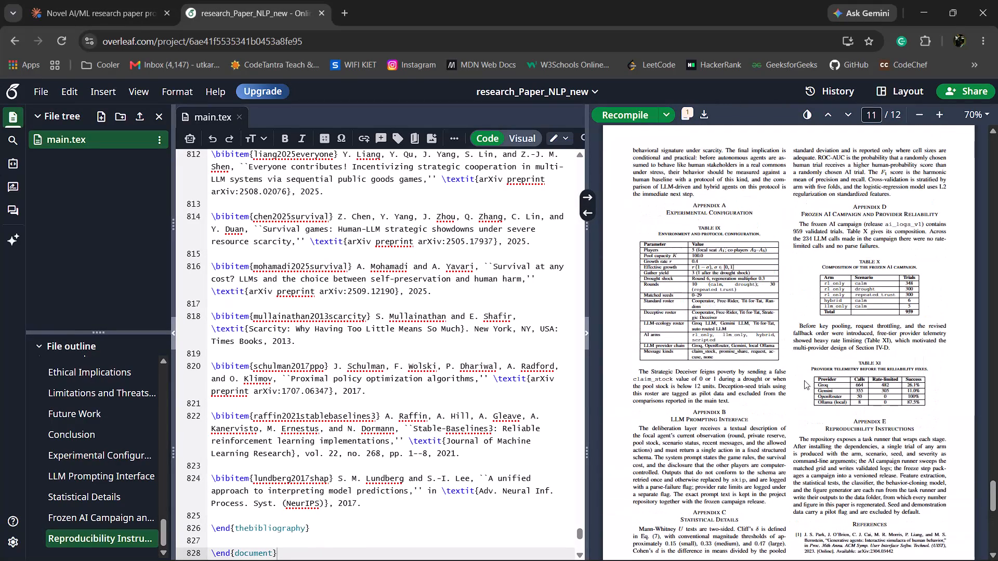
scroll(804, 380, up, 4)
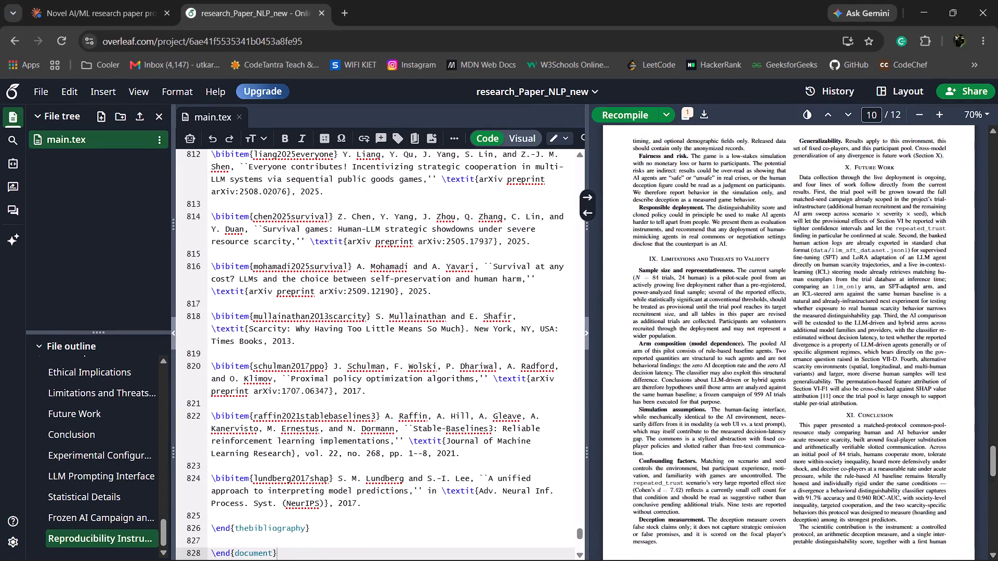
scroll(804, 380, up, 3)
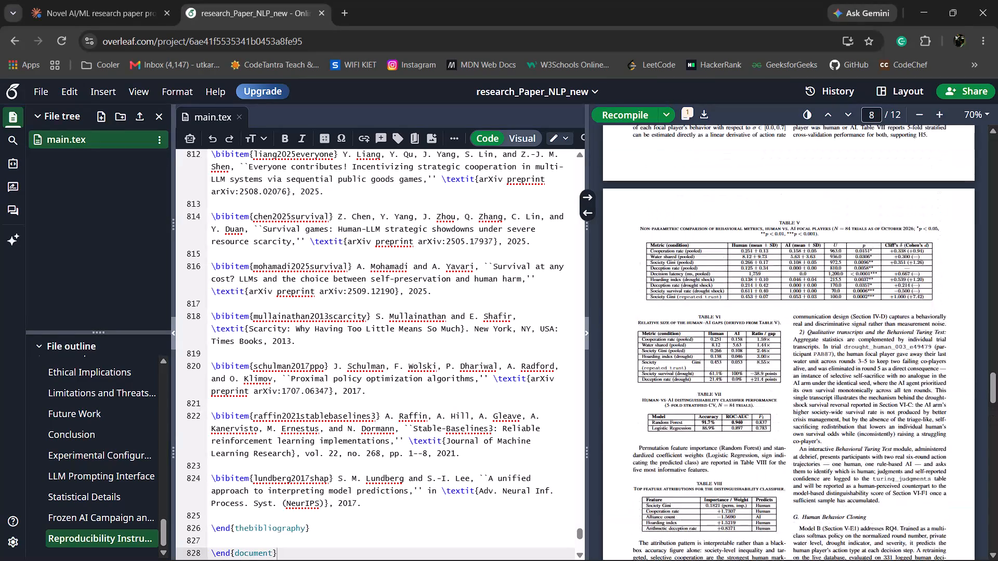
scroll(804, 380, up, 2)
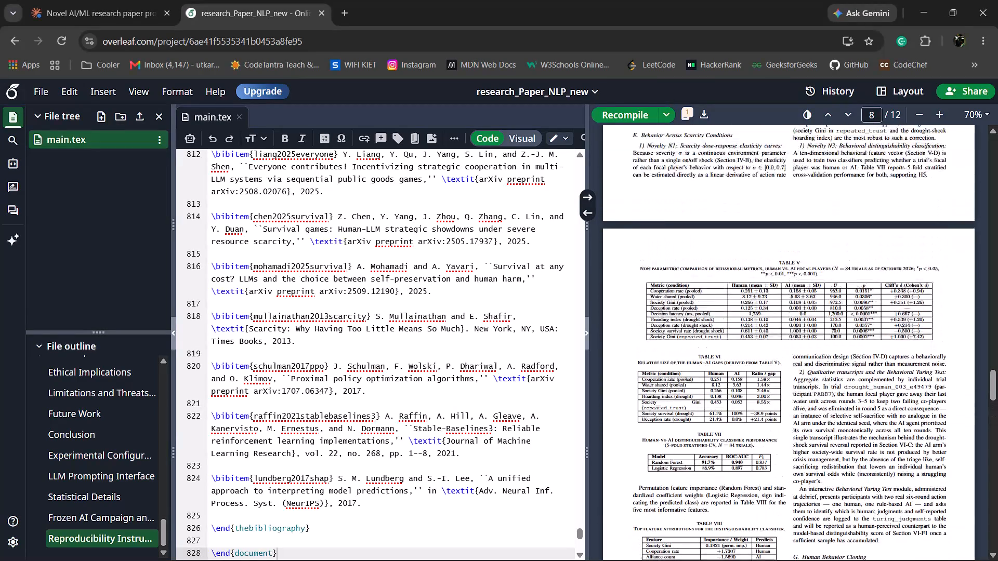
Capture a screenshot of Table IV and the adjacent equations 8 and 9 on page 7 of the compiled paper.
scroll(804, 380, up, 3)
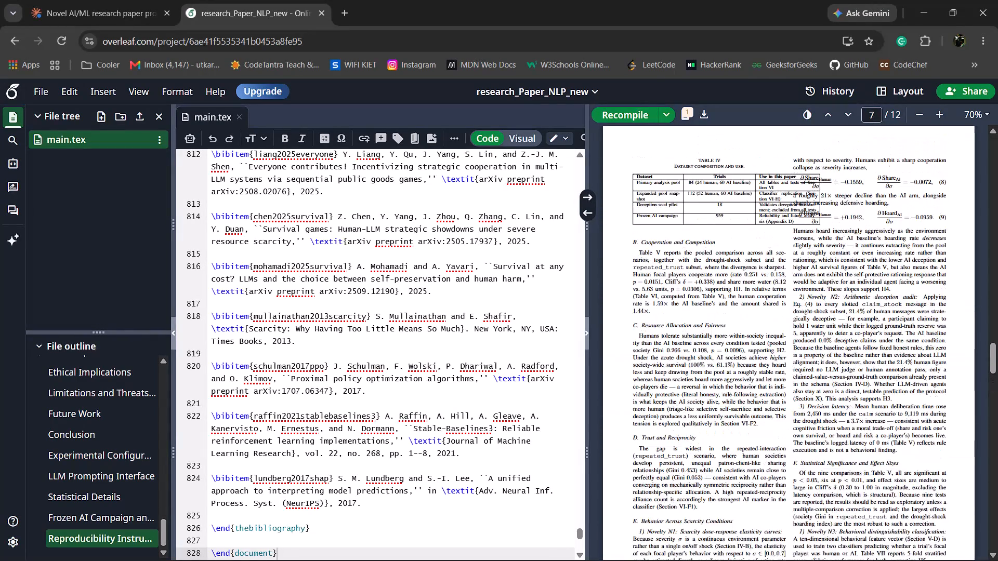
scroll(804, 380, up, 1)
key(Print)
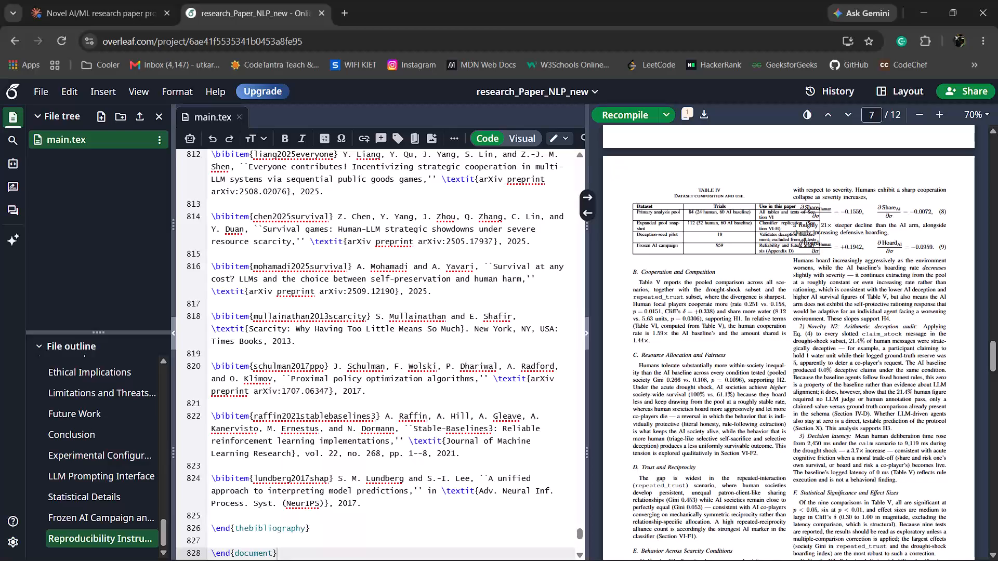
drag(611, 161, 957, 284)
scroll(930, 398, up, 1)
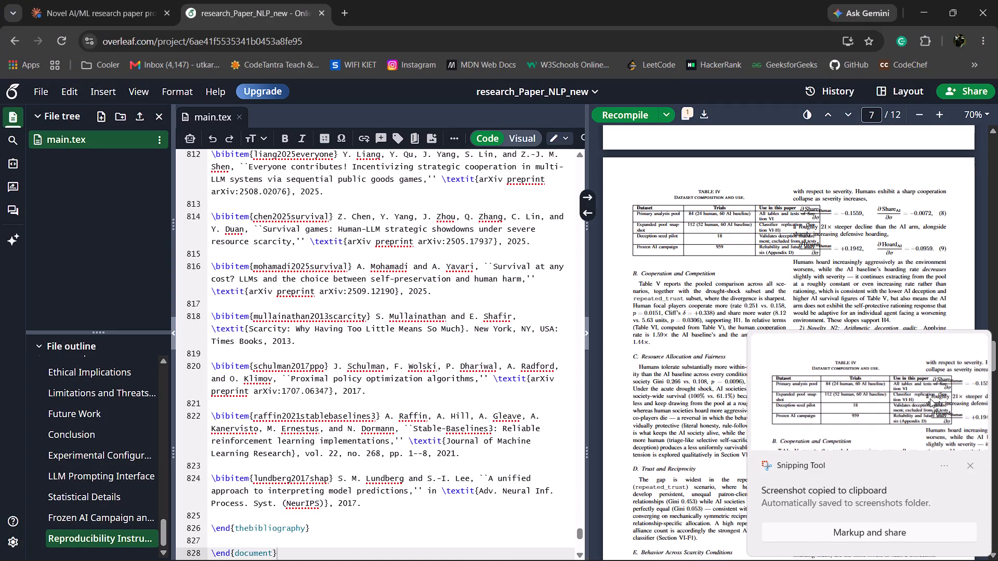
scroll(930, 398, up, 1)
scroll(895, 273, up, 3)
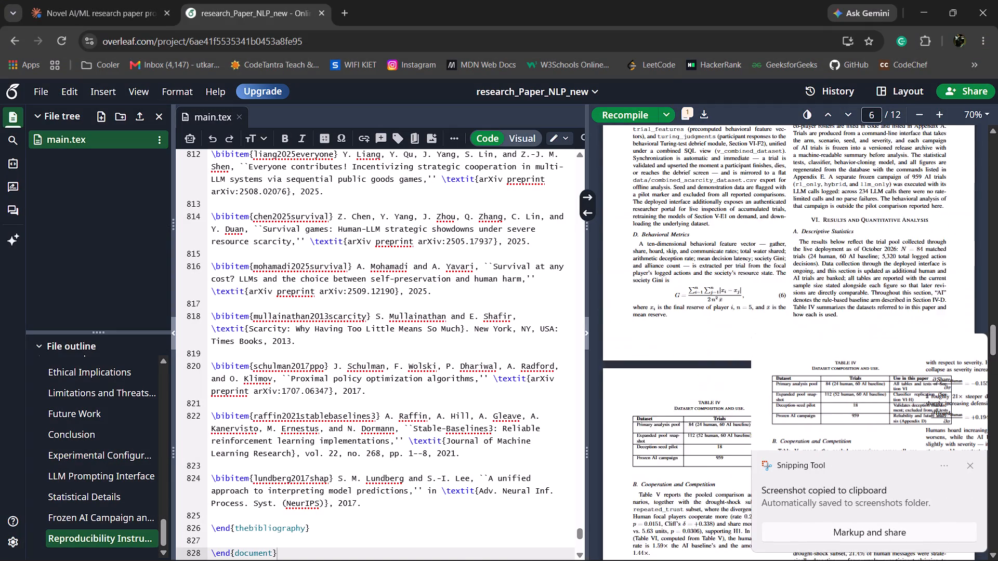
scroll(895, 273, up, 4)
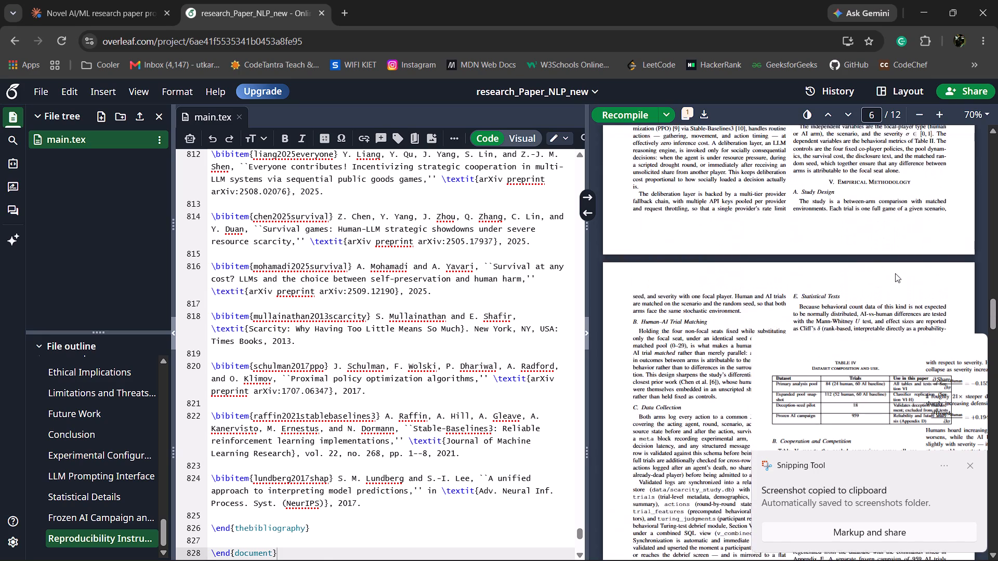
scroll(895, 273, up, 2)
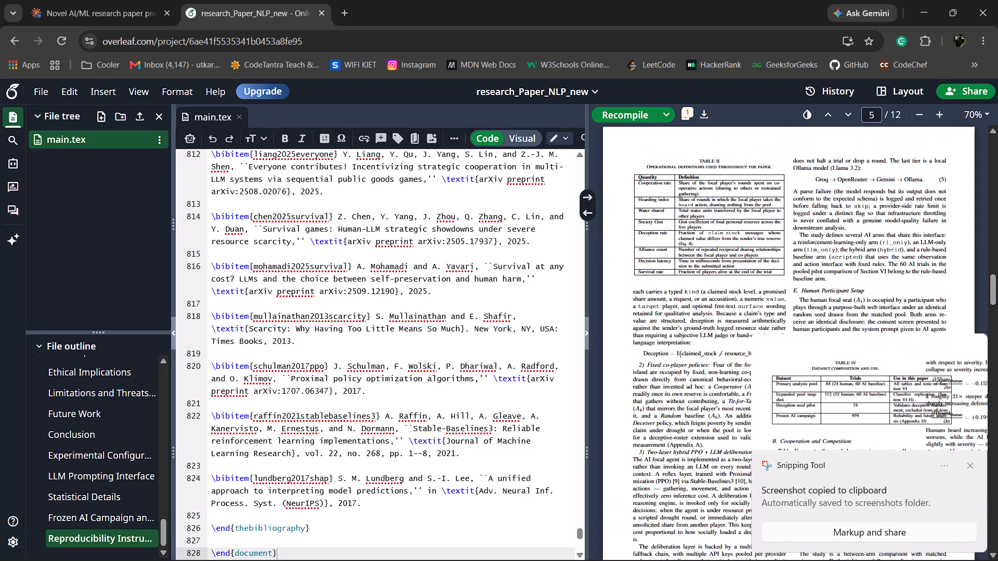
scroll(895, 273, up, 2)
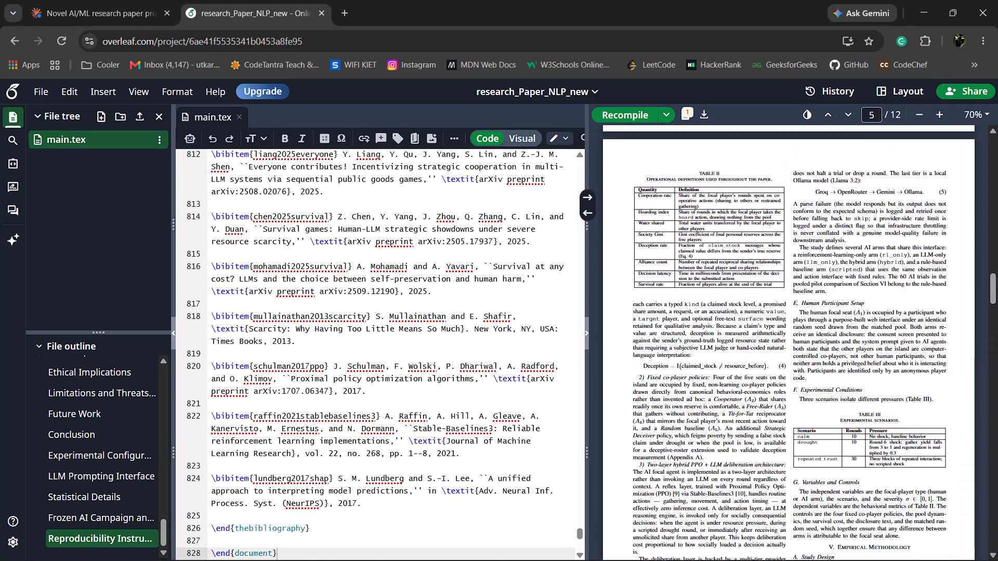
scroll(895, 273, up, 3)
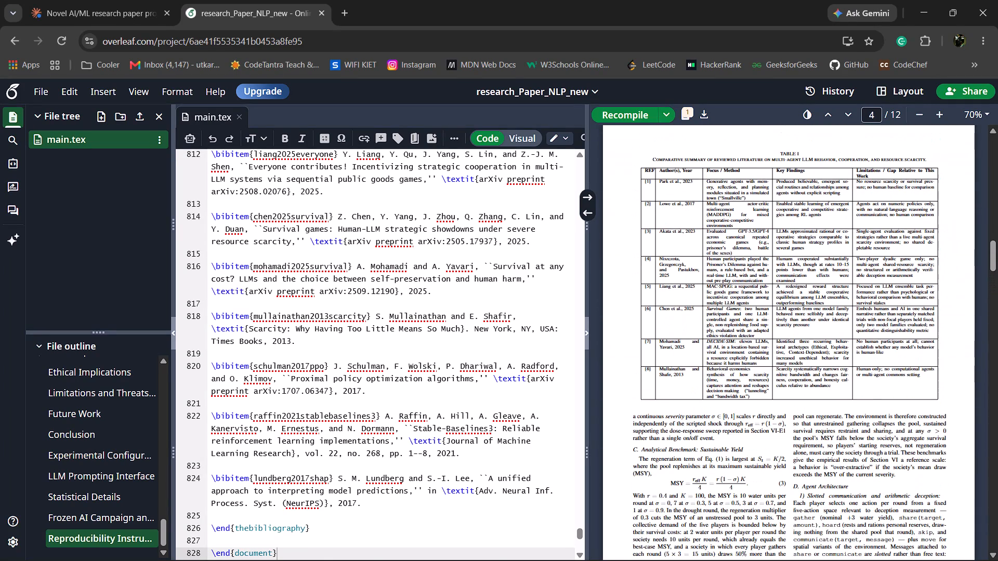
scroll(895, 273, up, 3)
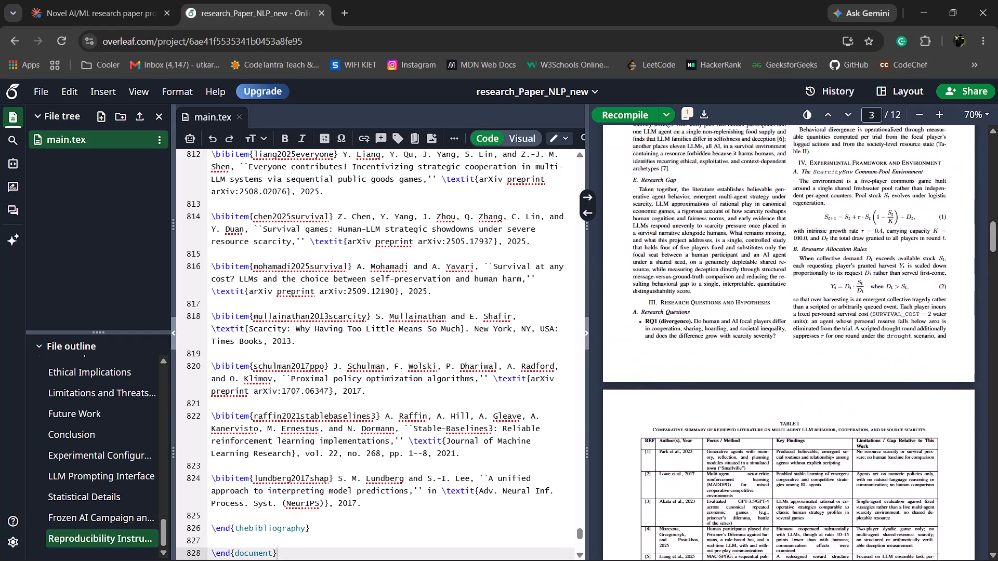
scroll(895, 273, up, 3)
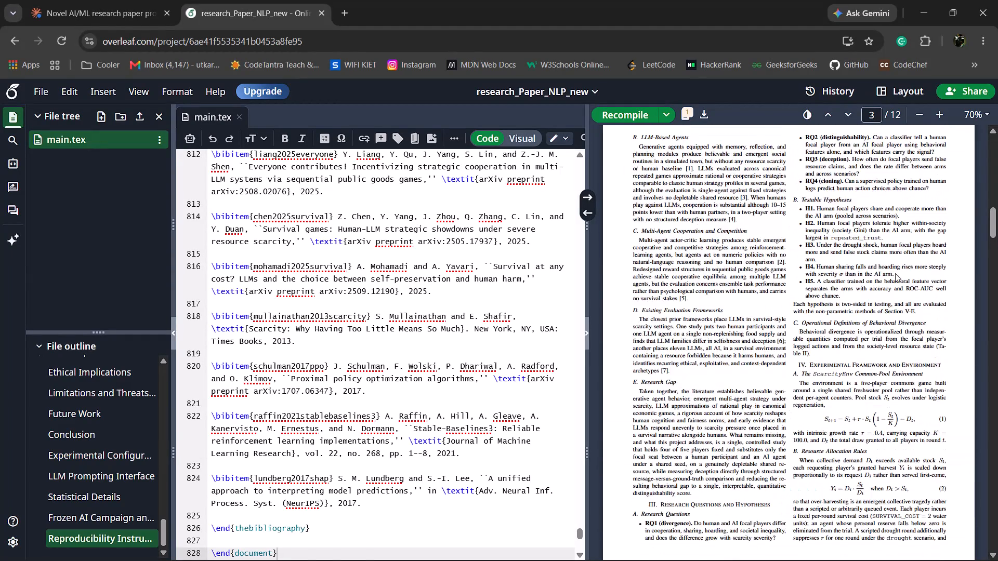
scroll(895, 273, up, 2)
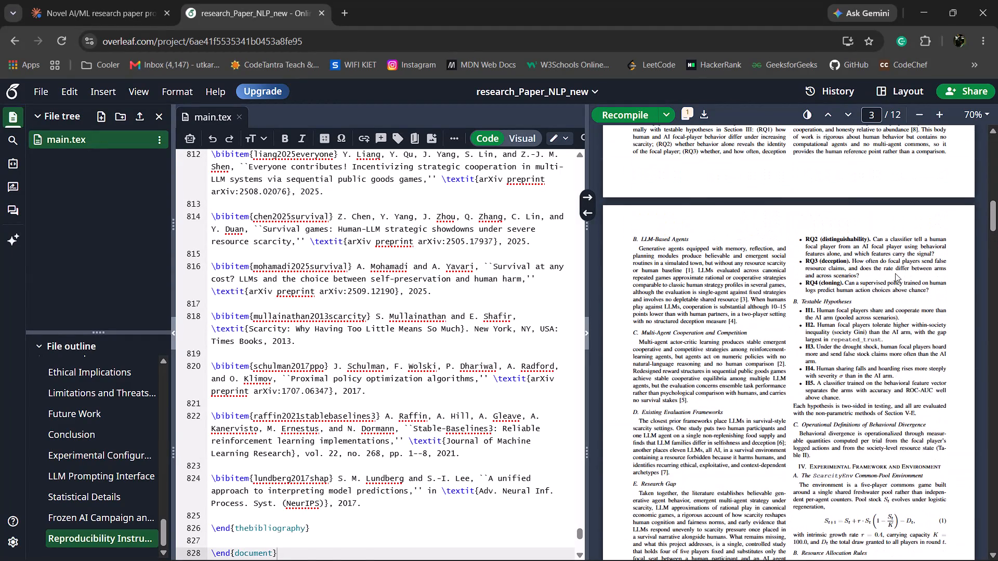
scroll(895, 273, up, 3)
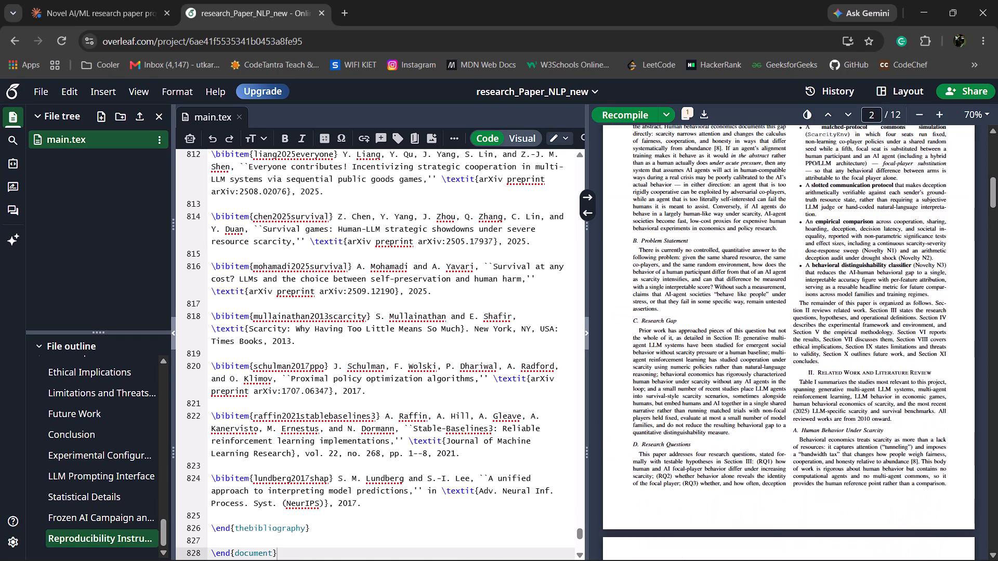
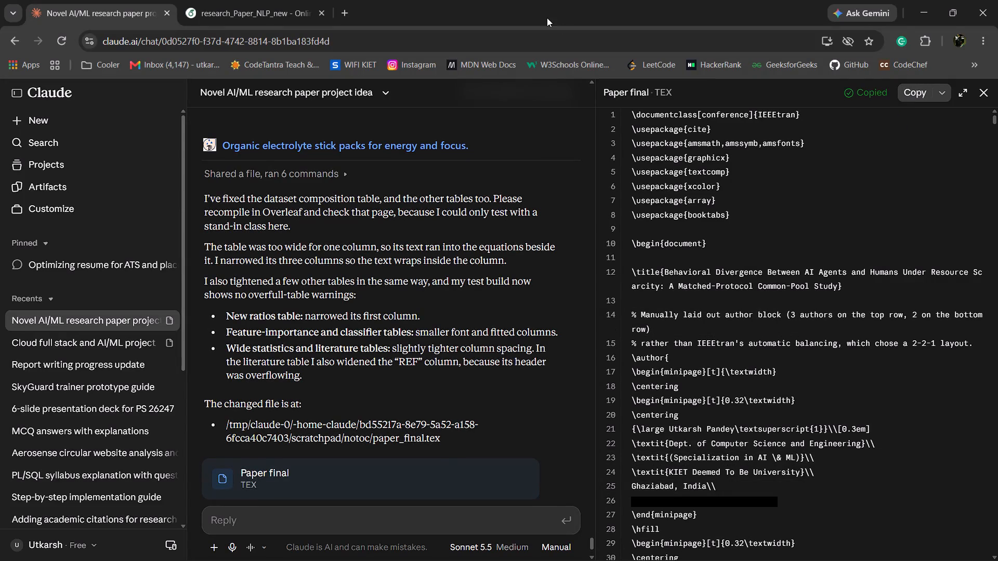
click(236, 0)
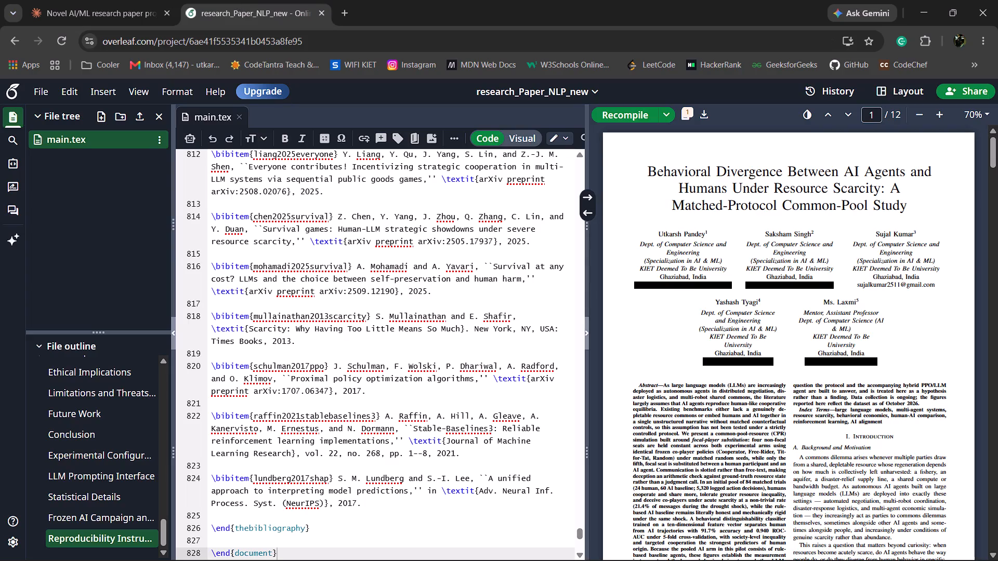
click(360, 256)
key(ctrl+a)
key(ctrl+v)
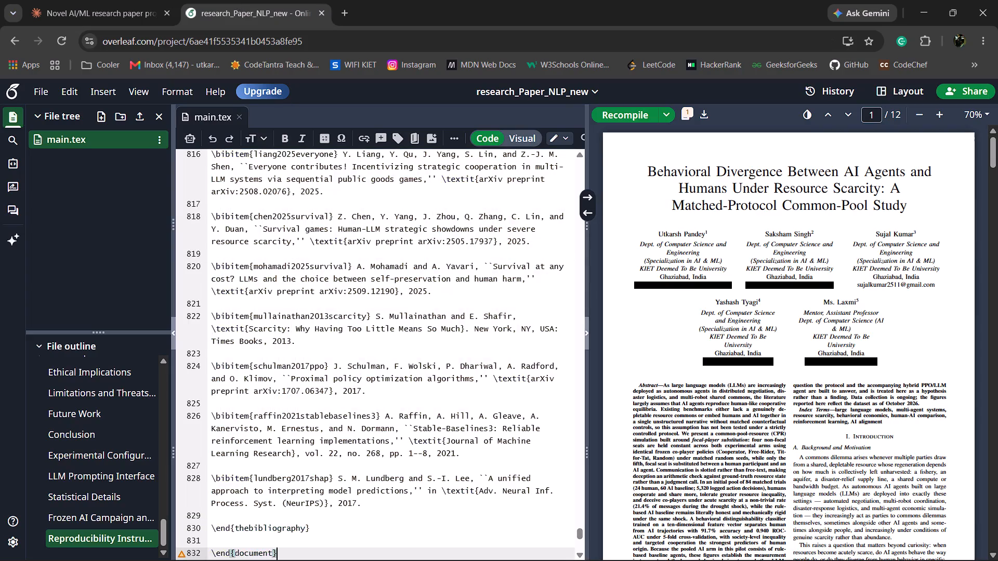
click(627, 109)
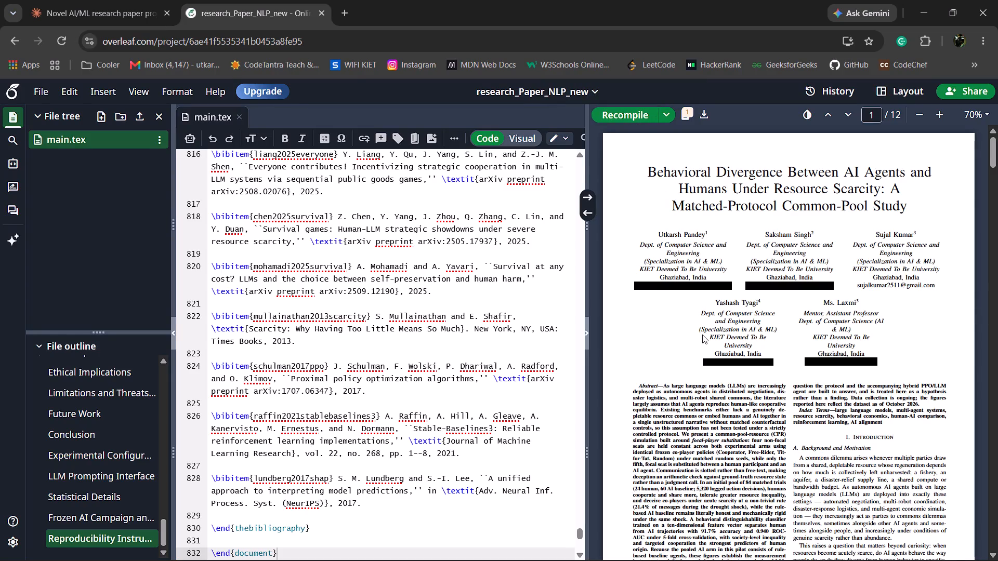
Review the recompiled paper's pages, checking Table IV, the other tables, the appendices and the title page's author block.
scroll(767, 421, down, 4)
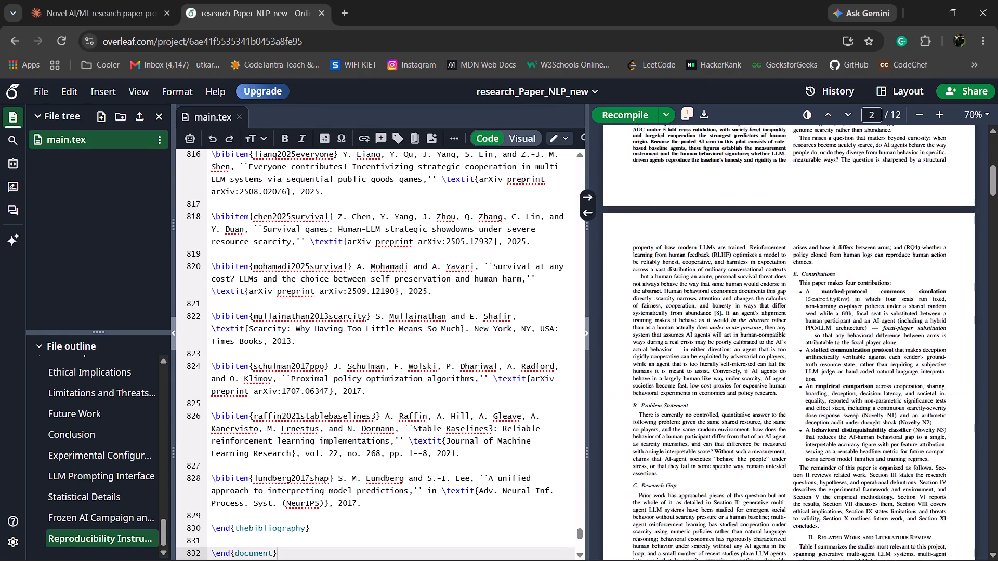
scroll(767, 421, up, 1)
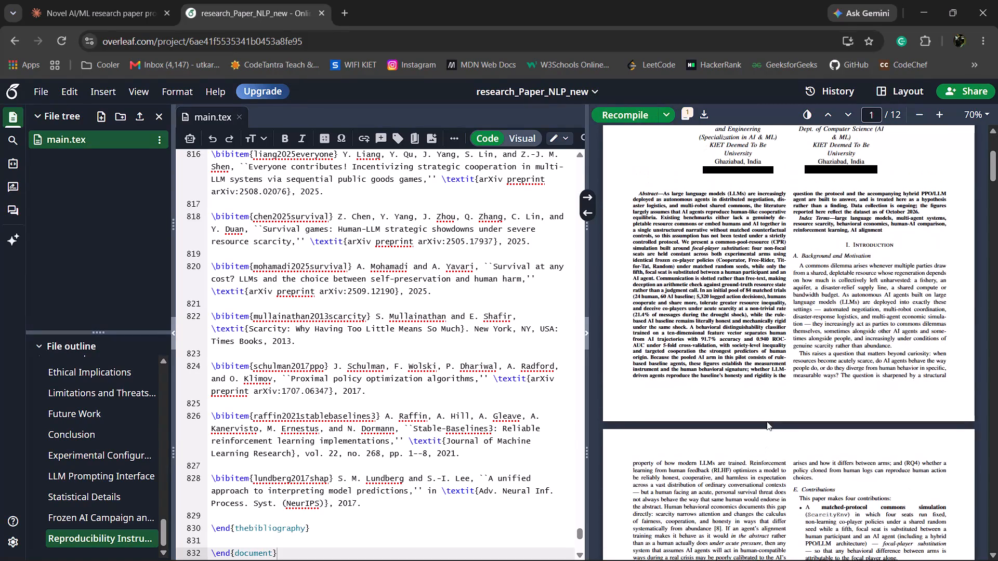
scroll(767, 421, down, 4)
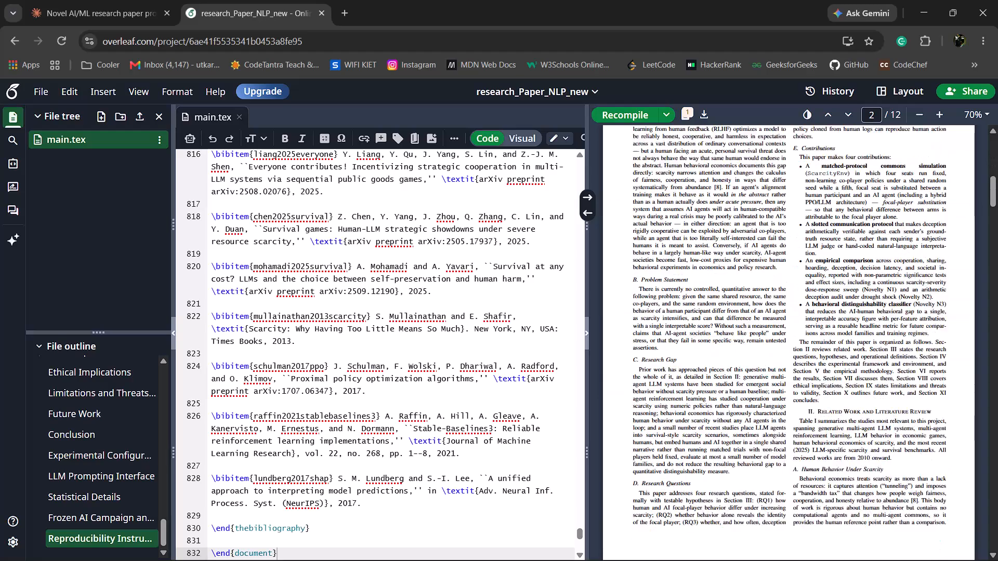
scroll(767, 421, down, 6)
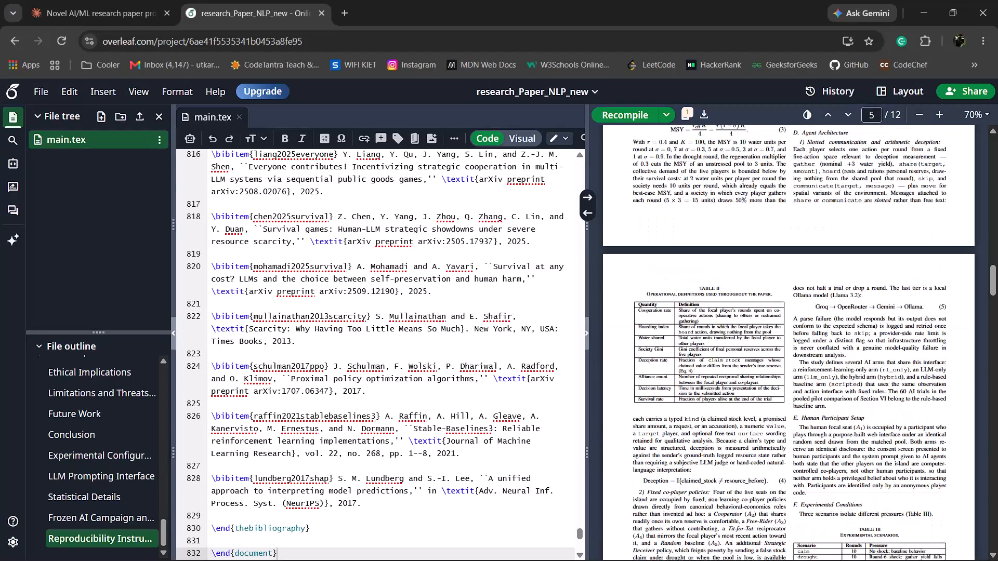
scroll(767, 421, down, 1)
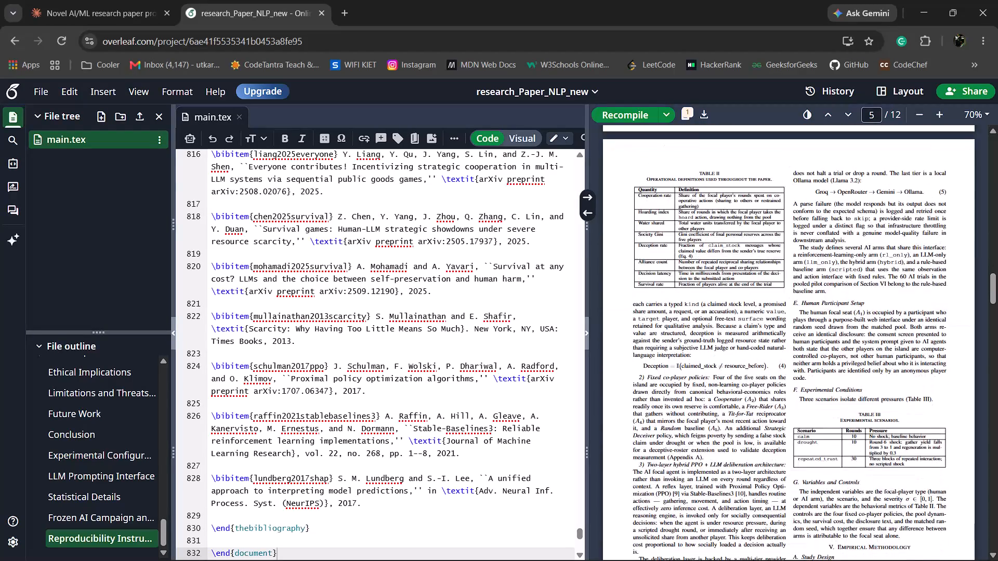
scroll(767, 421, down, 9)
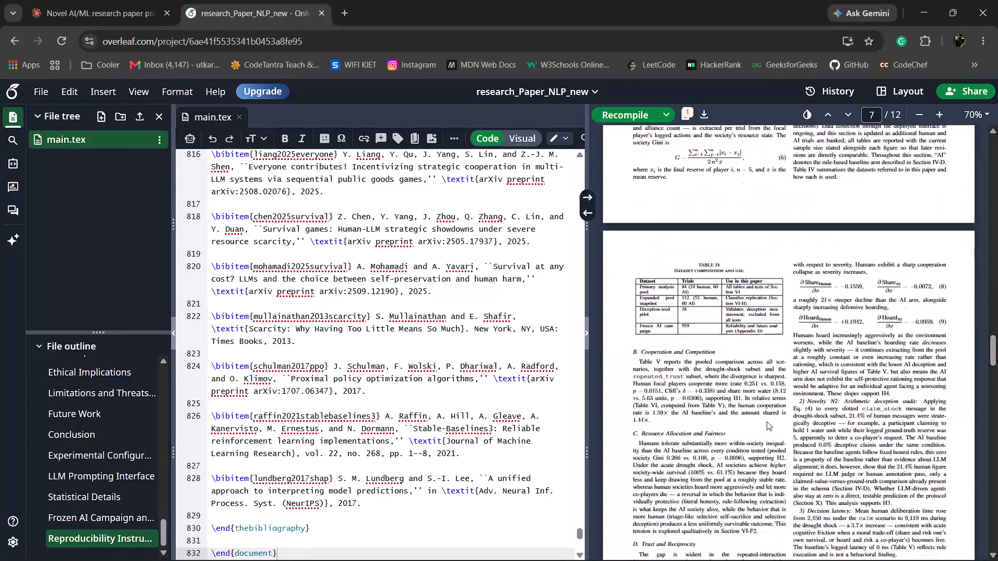
scroll(767, 421, down, 3)
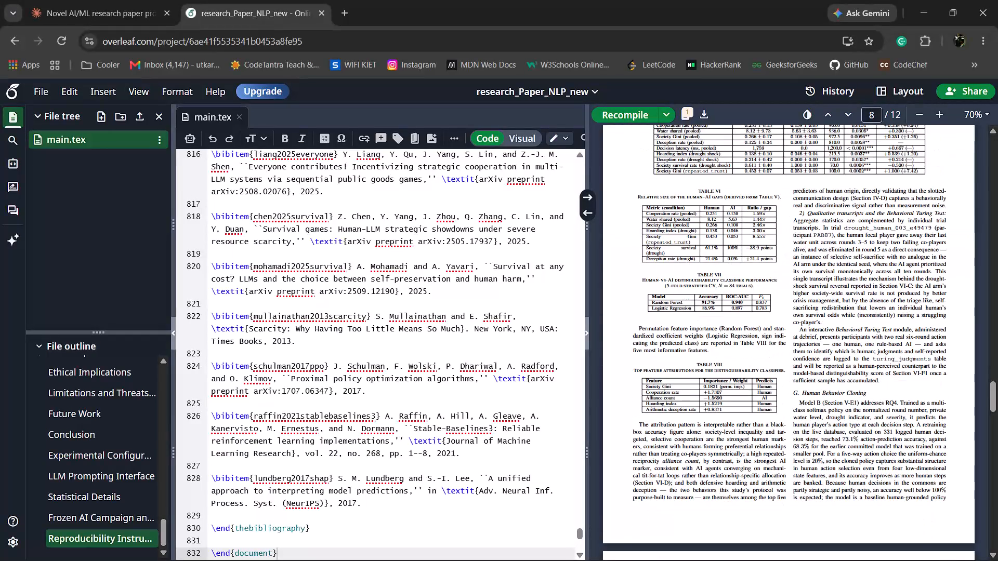
scroll(767, 421, down, 5)
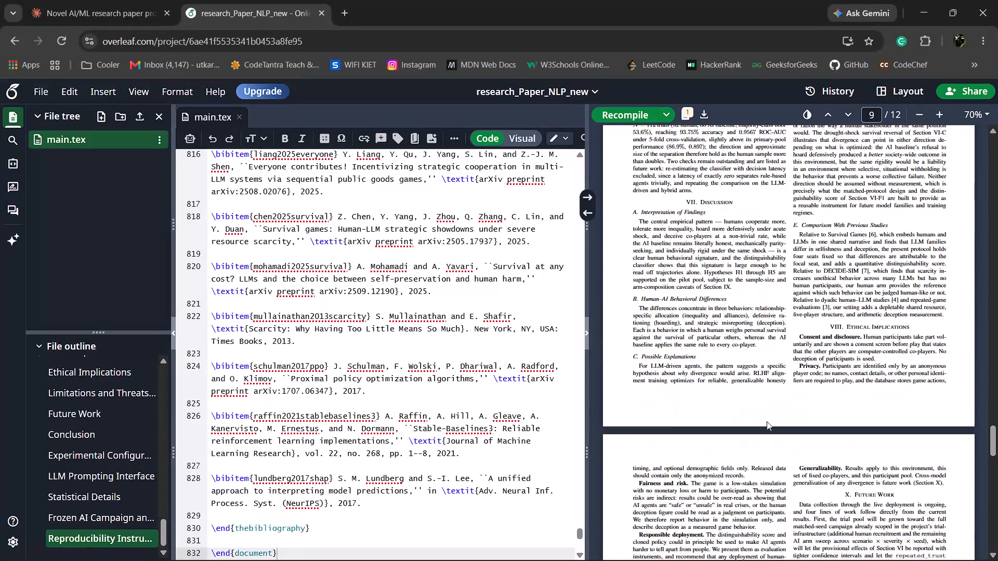
scroll(767, 421, down, 3)
scroll(767, 421, up, 4)
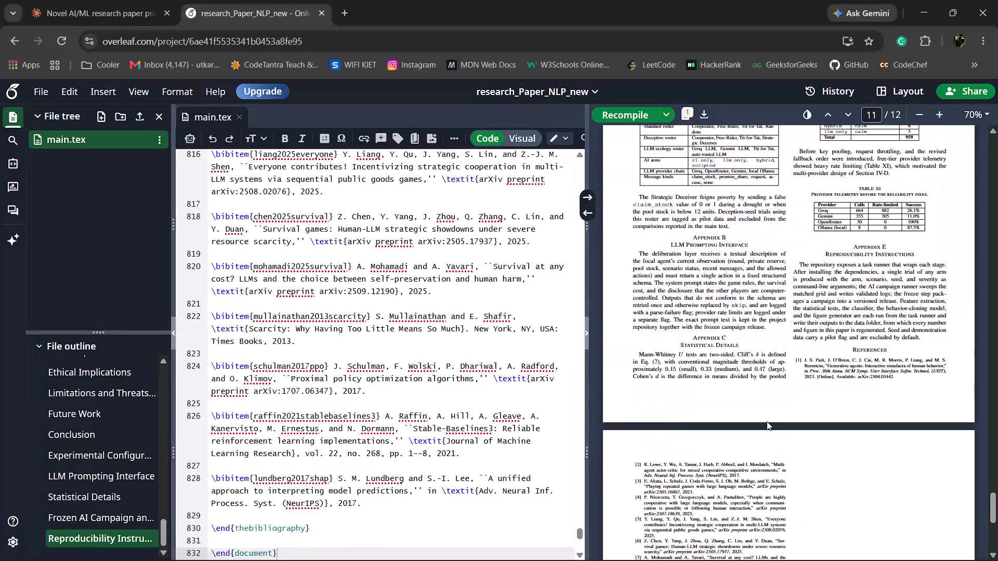
scroll(767, 421, up, 1)
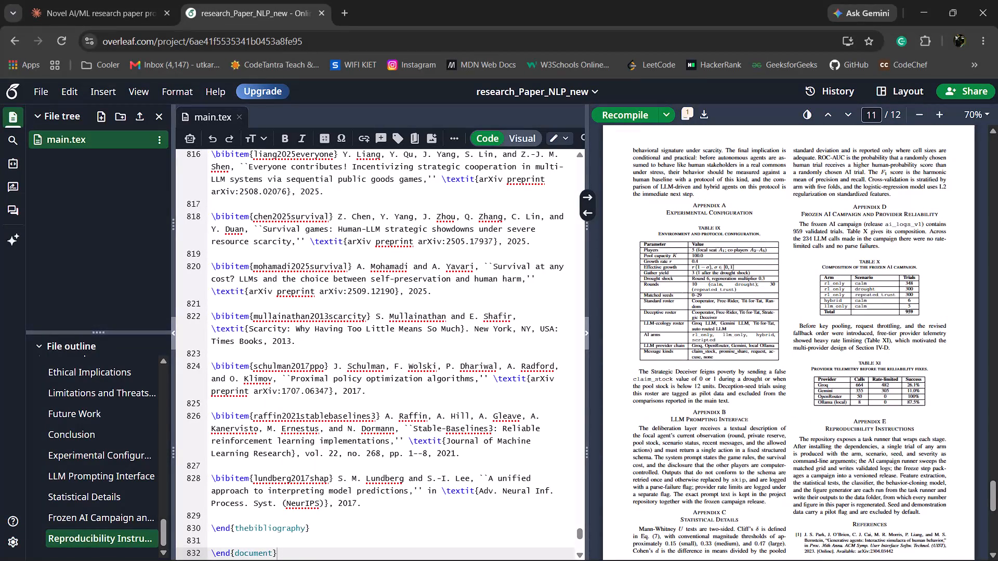
scroll(767, 421, up, 1)
scroll(559, 422, up, 2)
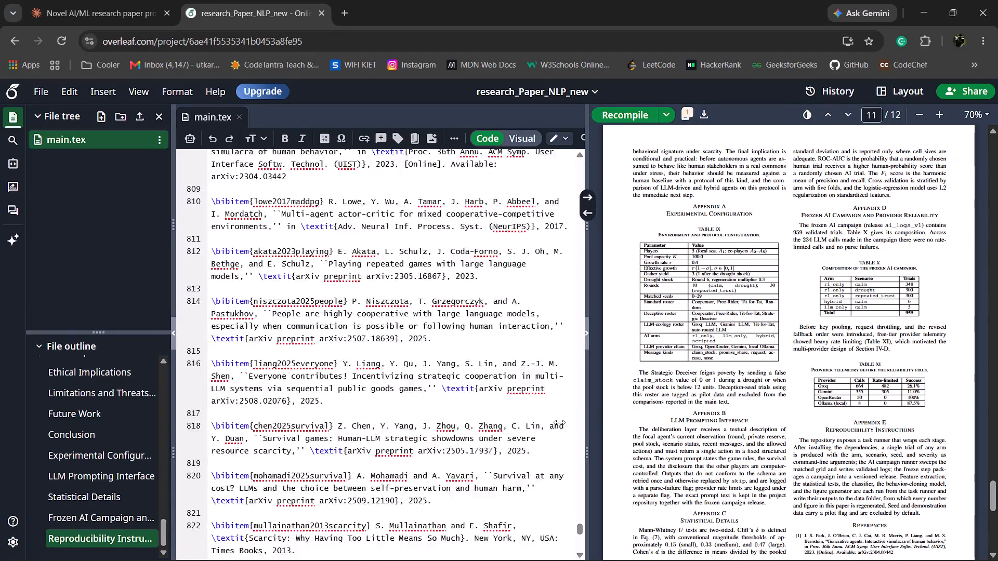
scroll(559, 422, up, 13)
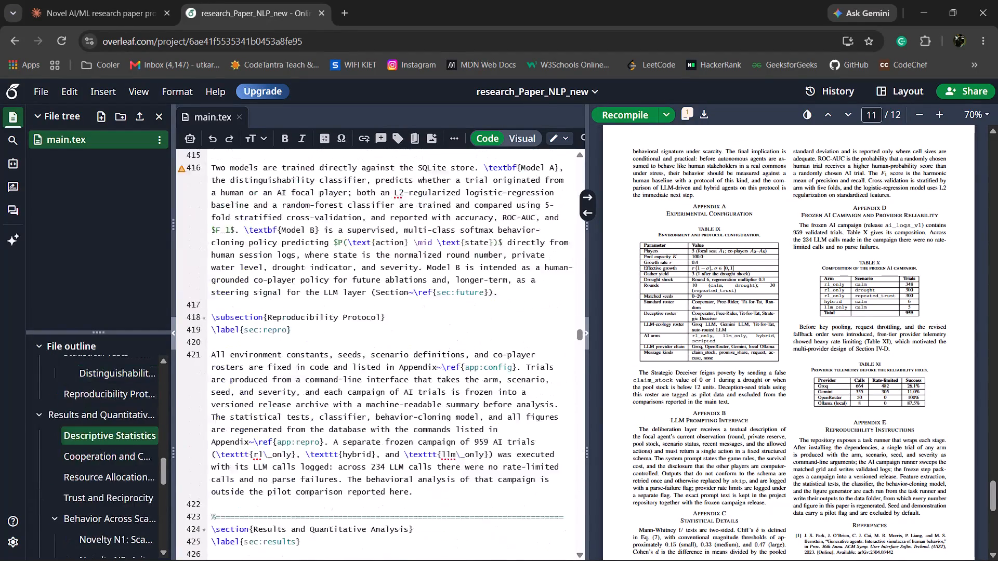
scroll(559, 422, up, 13)
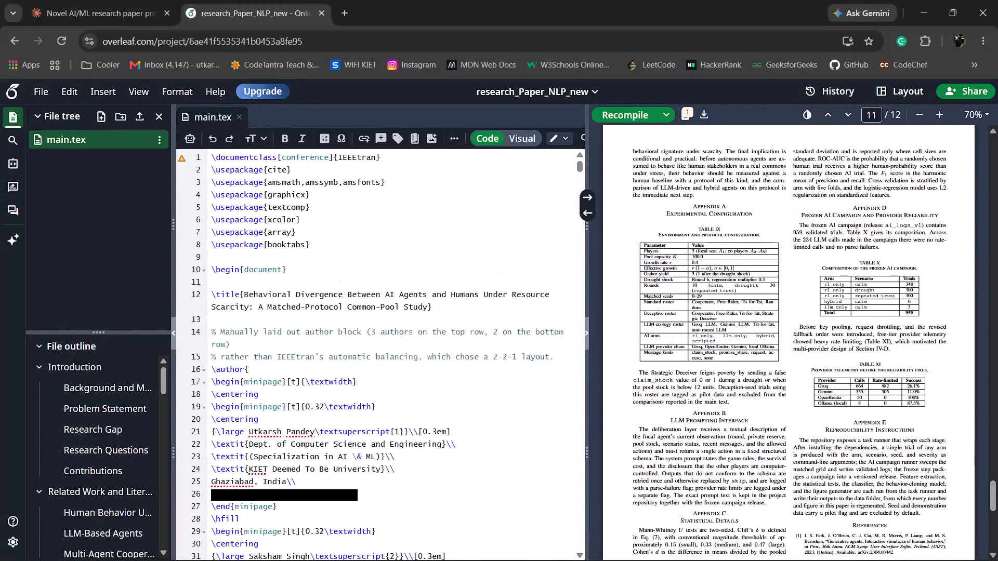
scroll(559, 422, up, 1)
click(531, 527)
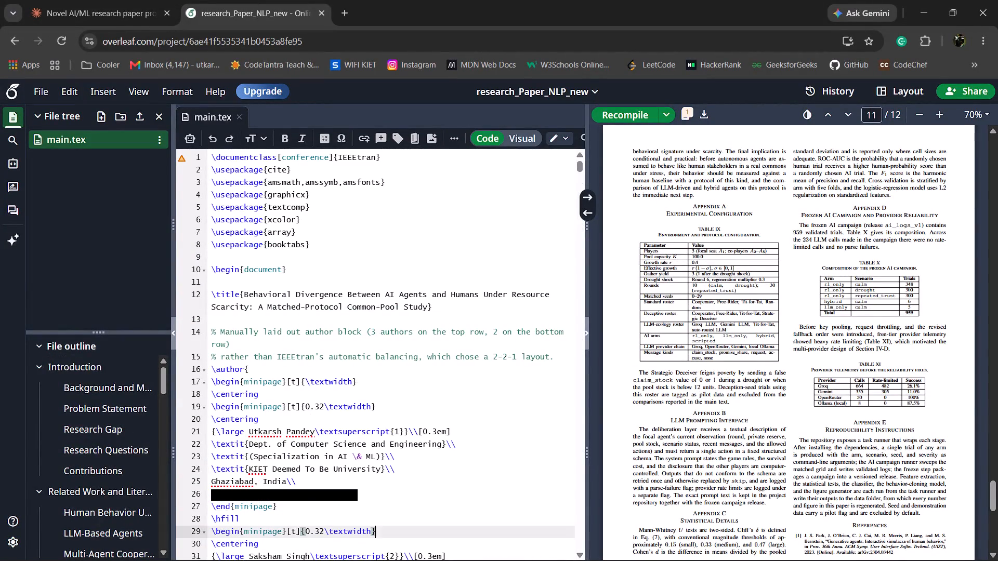
scroll(493, 471, down, 1)
scroll(838, 363, up, 3)
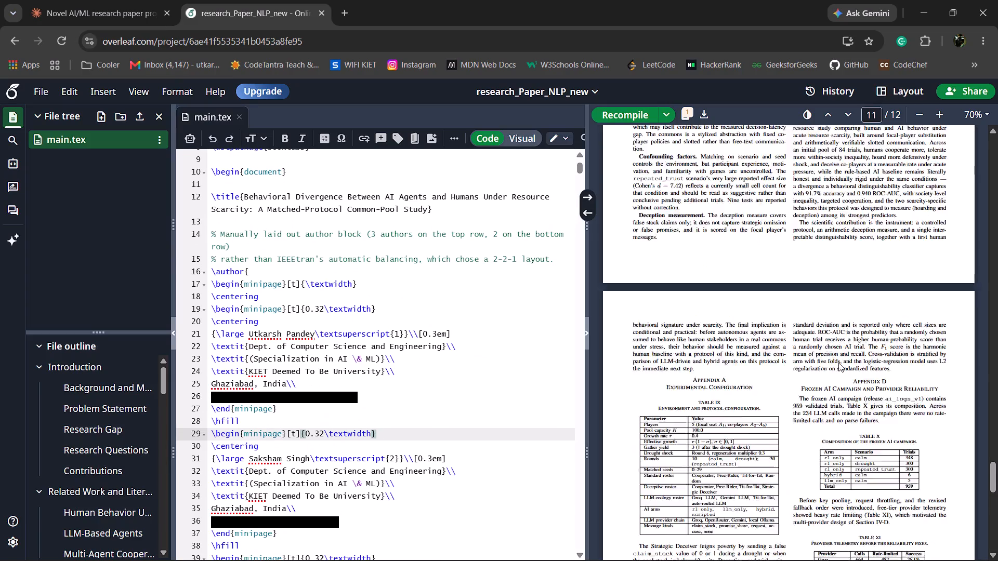
scroll(838, 363, up, 13)
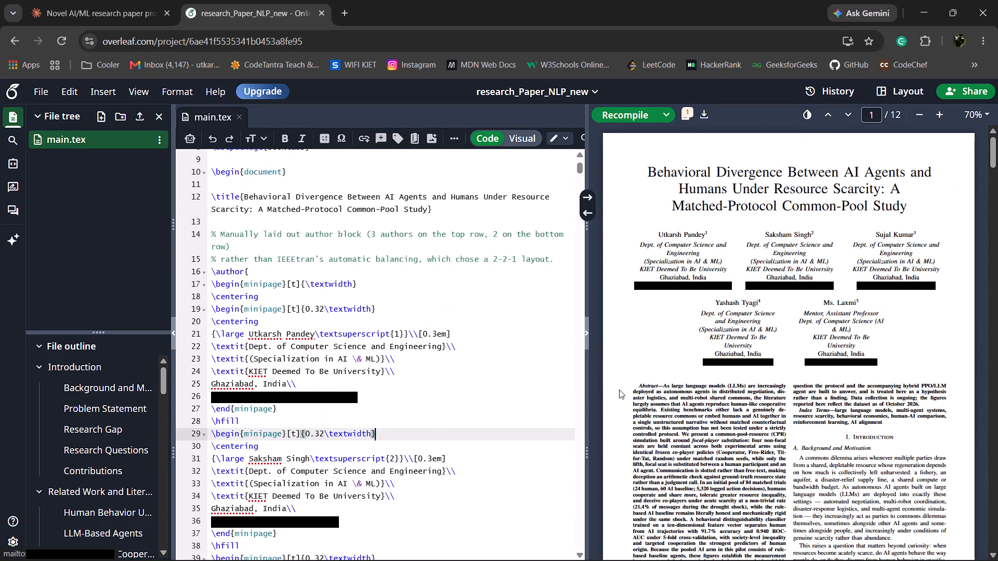
In the author block source, set the minipage width for the fifth author, the mentor, to 0.45\textwidth.
scroll(541, 414, down, 2)
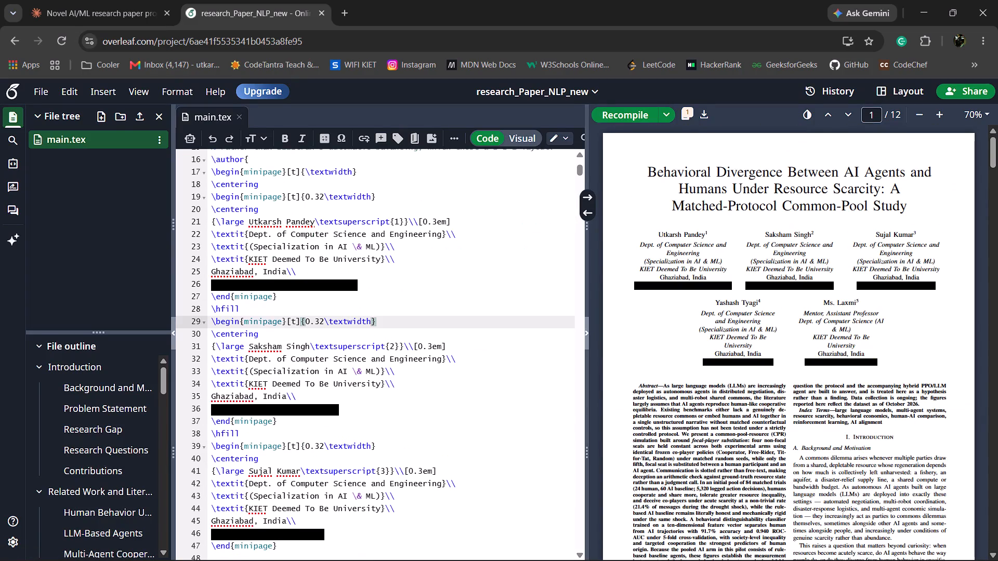
scroll(467, 453, down, 3)
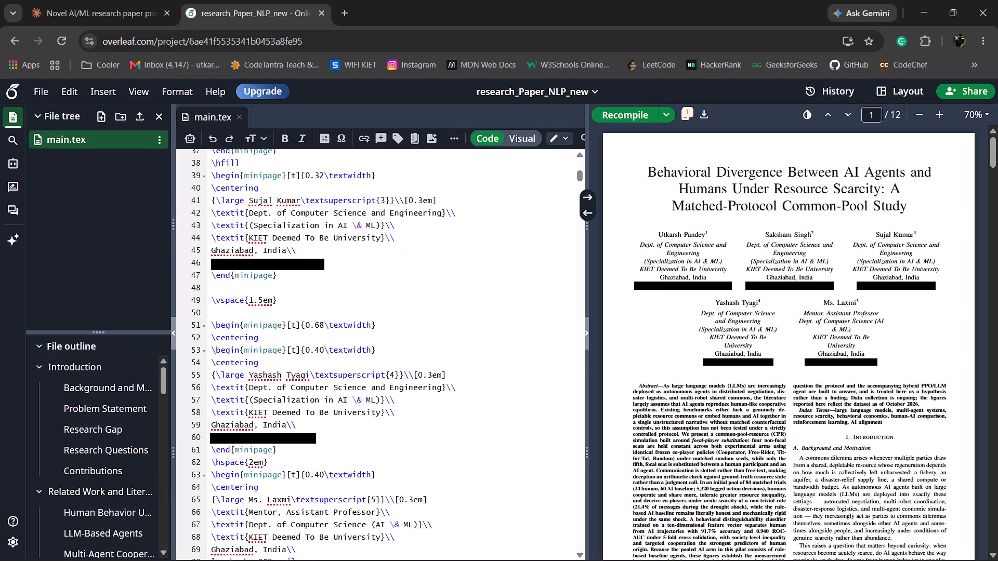
scroll(467, 453, down, 3)
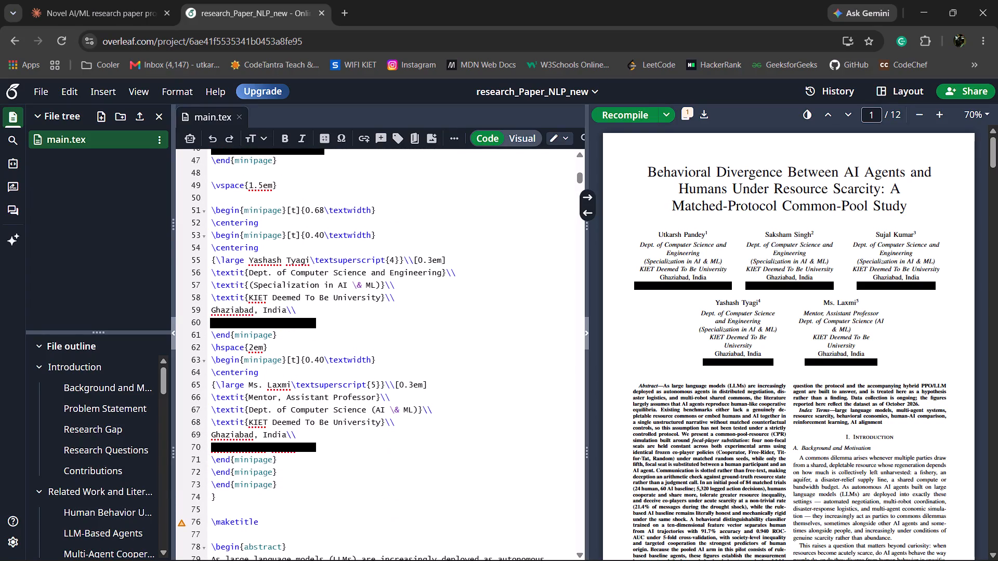
click(389, 504)
key(Up)
key(Up)
key(Up)
key(Up)
key(Up)
key(Up)
key(Up)
key(Right)
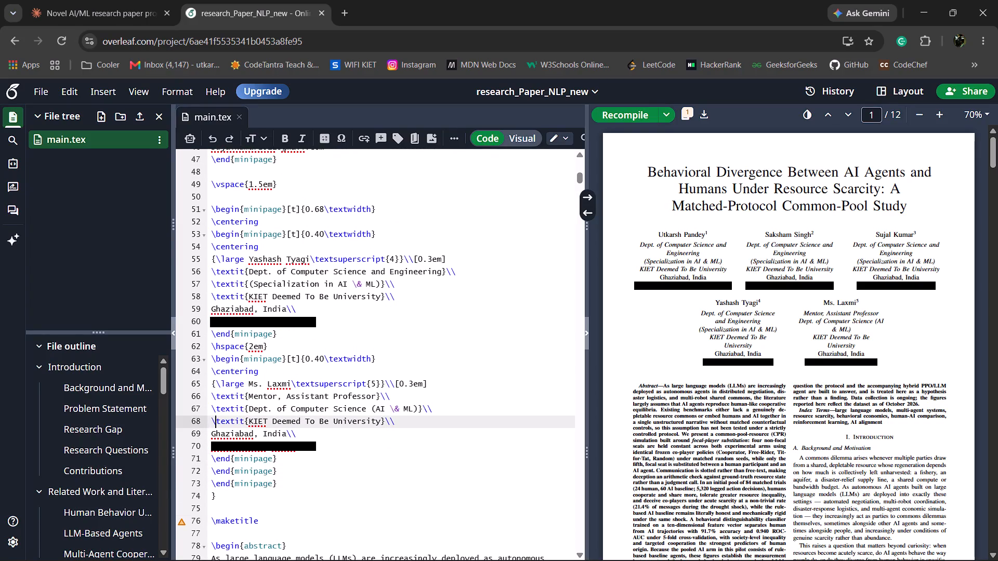
key(Right)
key(Right)
key(Right)
key(Up)
key(Right)
key(Right)
key(Right)
key(Right)
key(Right)
key(Right)
key(Right)
key(Right)
key(Right)
key(Right)
key(Right)
key(Right)
key(Right)
key(Right)
key(Right)
key(Right)
key(Right)
key(Right)
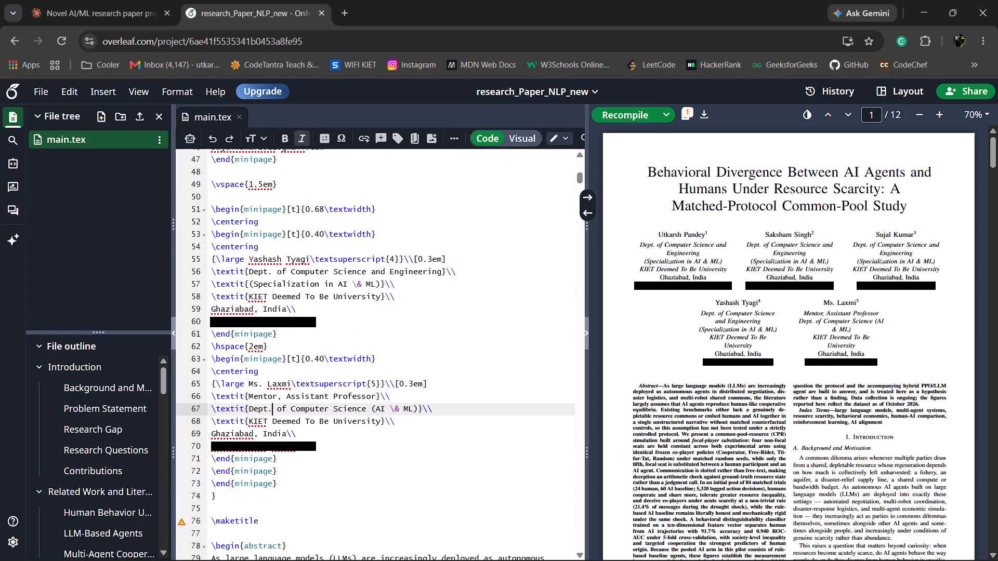
key(Up)
key(Right)
key(Up)
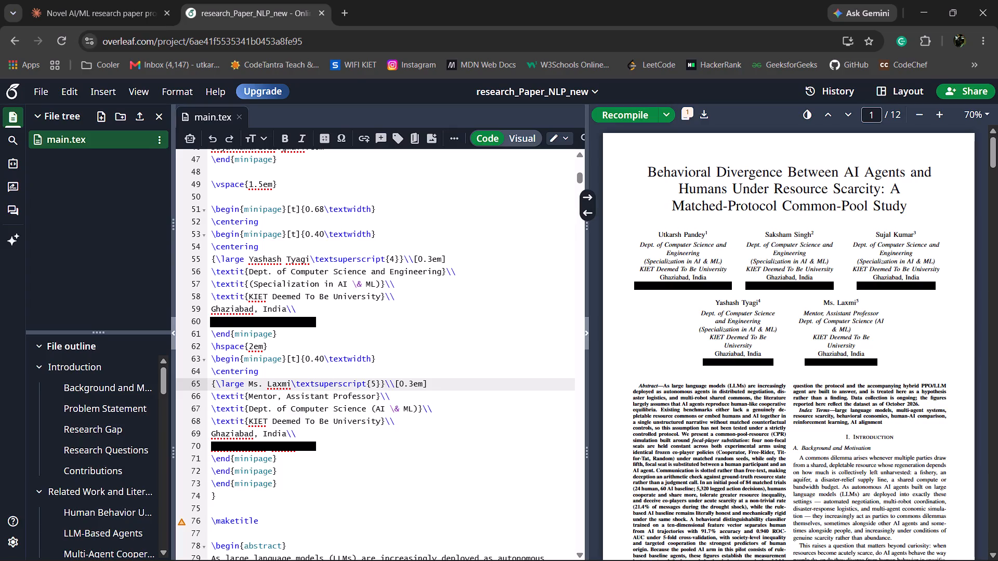
key(Up)
key(Up)
key(Right)
key(BackSpace)
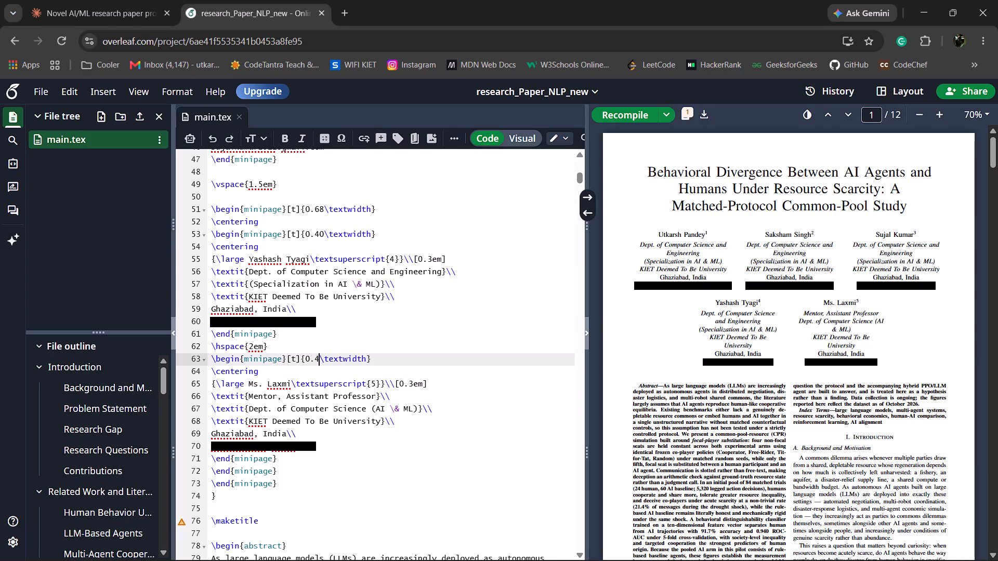
key(5)
Set the fourth author's minipage width to 0.45\textwidth as well and recompile the paper.
key(Up)
key(Up)
key(Up)
key(Up)
key(Up)
key(Up)
key(Up)
key(Up)
key(Up)
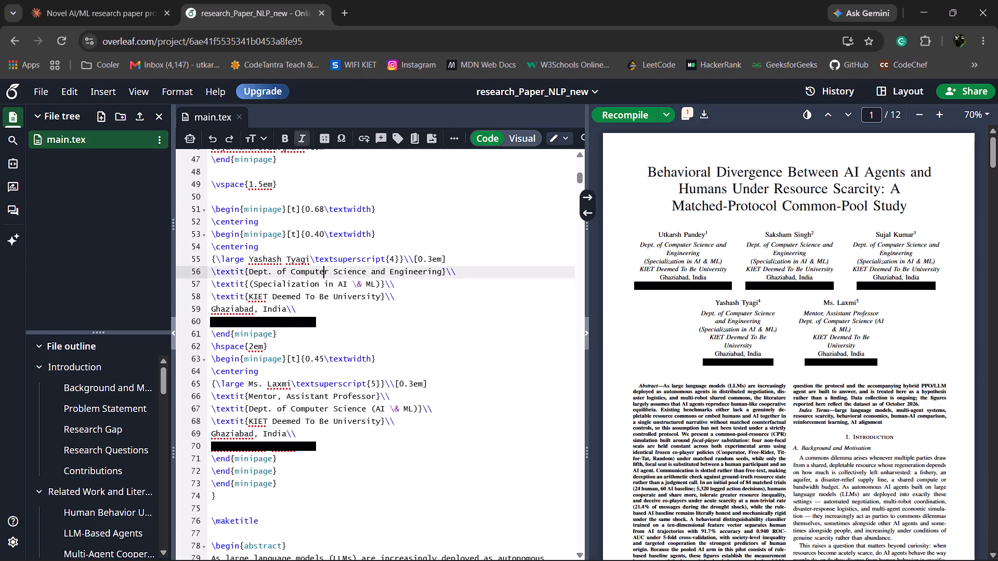
key(Up)
key(Up)
key(BackSpace)
key(5)
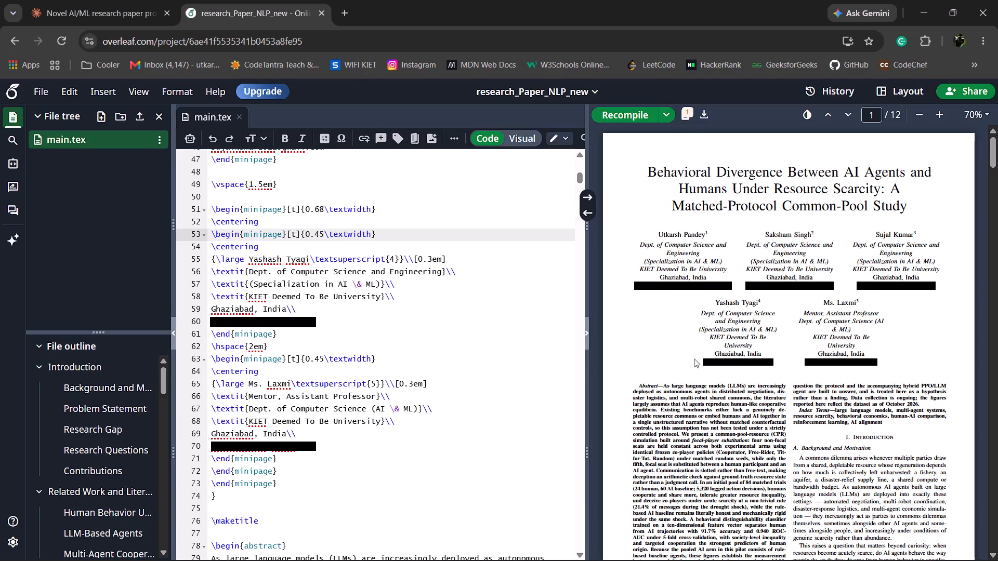
click(618, 118)
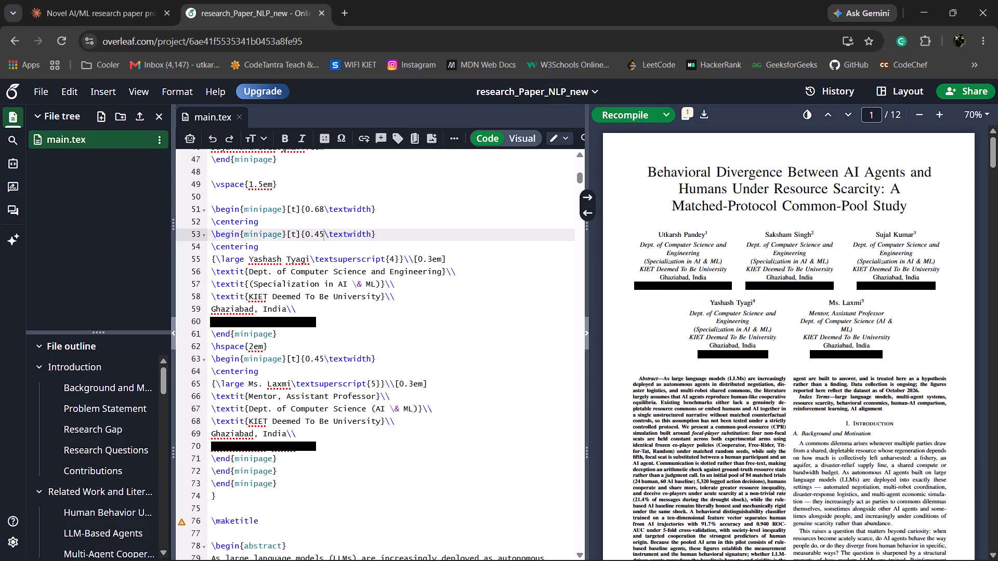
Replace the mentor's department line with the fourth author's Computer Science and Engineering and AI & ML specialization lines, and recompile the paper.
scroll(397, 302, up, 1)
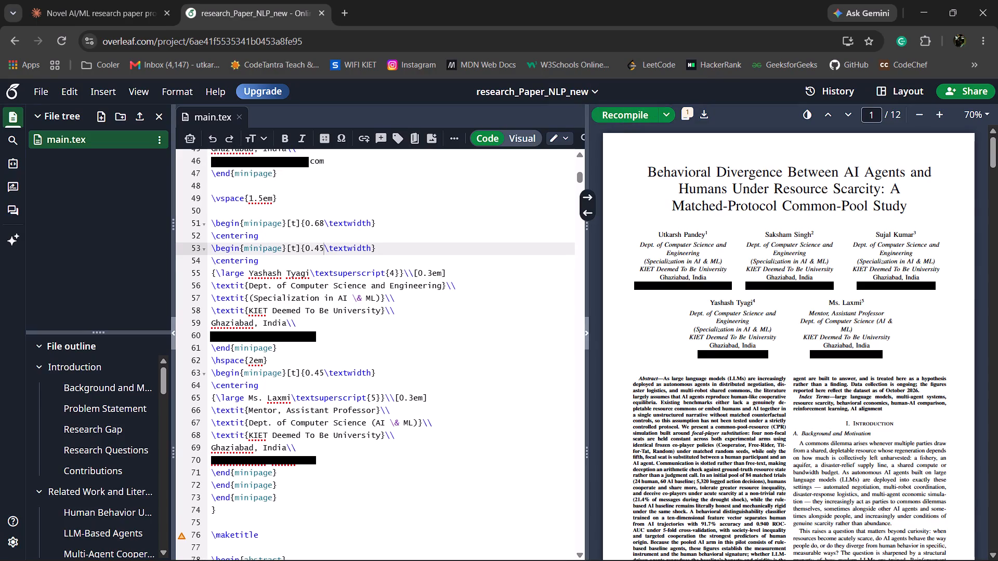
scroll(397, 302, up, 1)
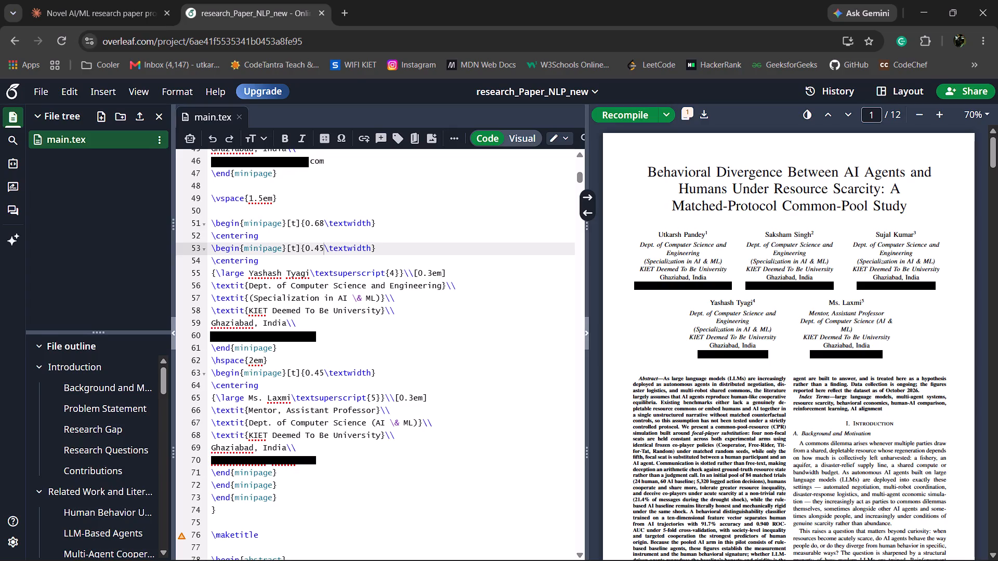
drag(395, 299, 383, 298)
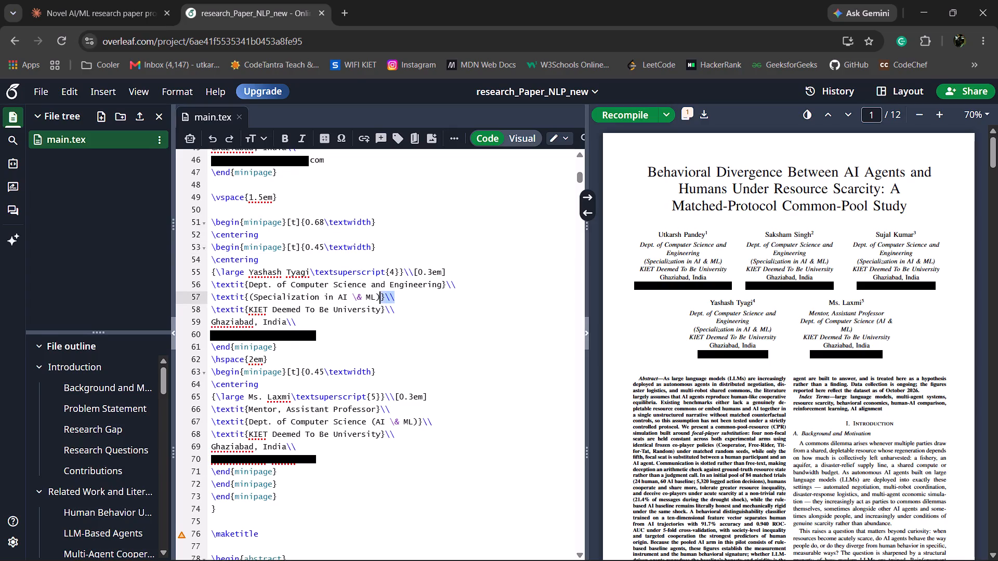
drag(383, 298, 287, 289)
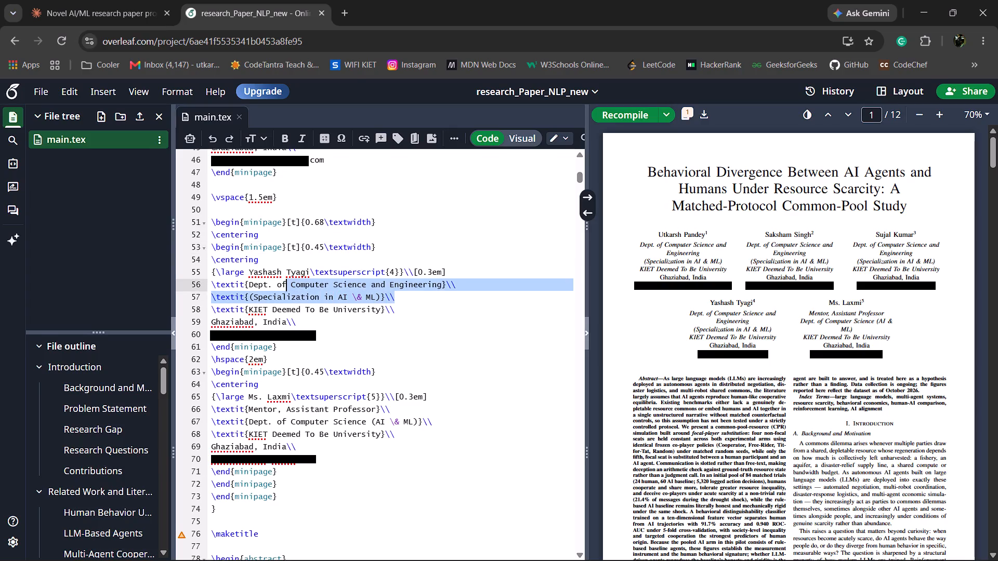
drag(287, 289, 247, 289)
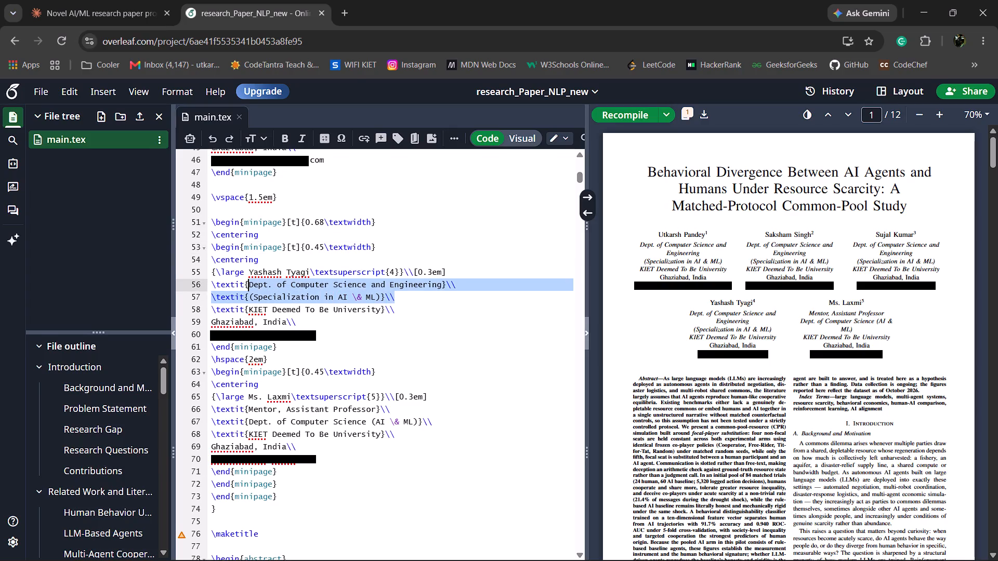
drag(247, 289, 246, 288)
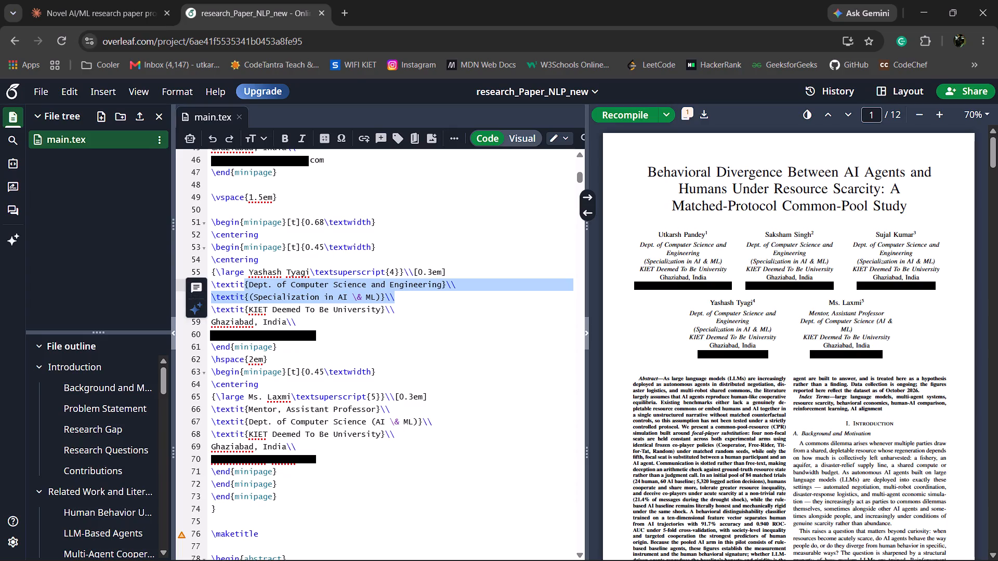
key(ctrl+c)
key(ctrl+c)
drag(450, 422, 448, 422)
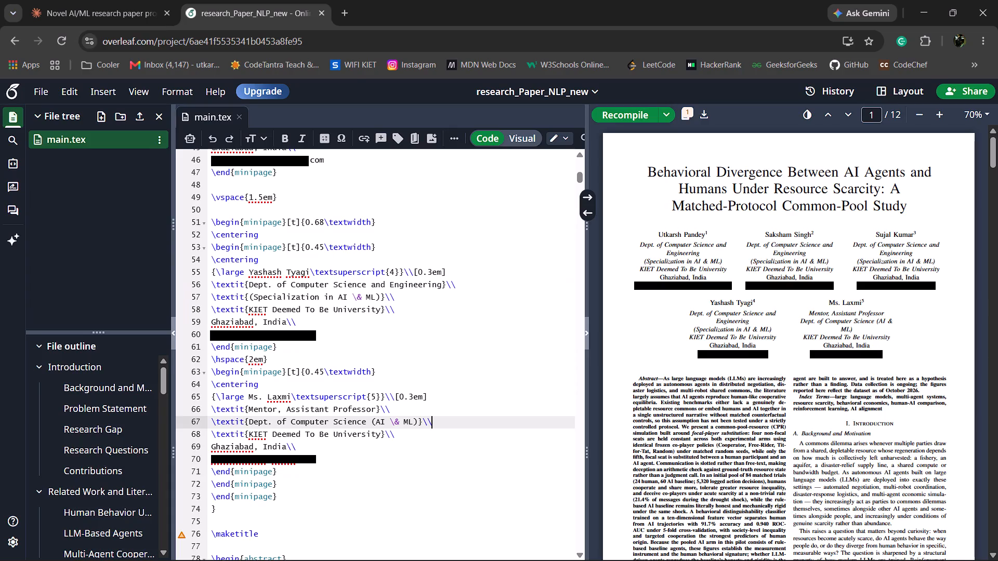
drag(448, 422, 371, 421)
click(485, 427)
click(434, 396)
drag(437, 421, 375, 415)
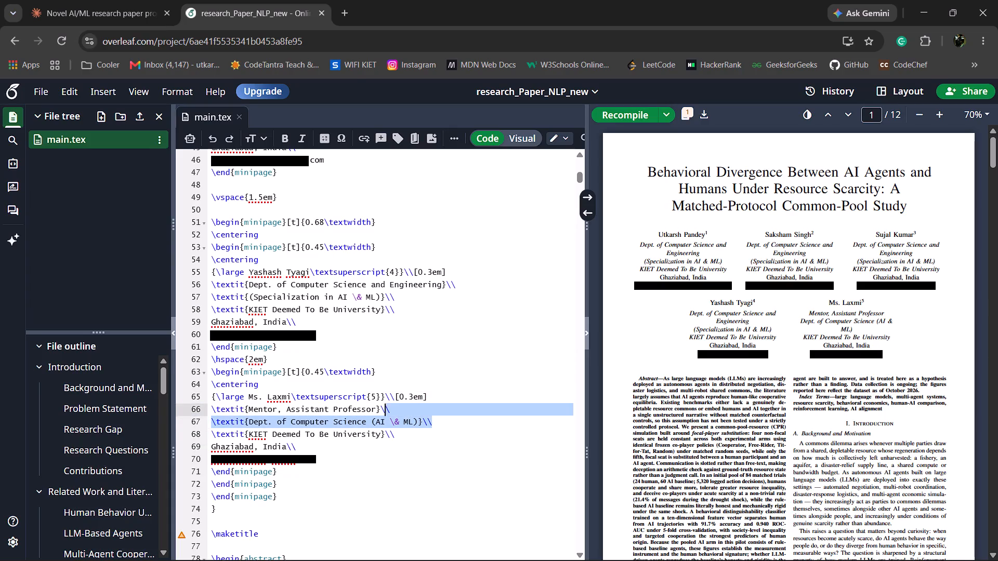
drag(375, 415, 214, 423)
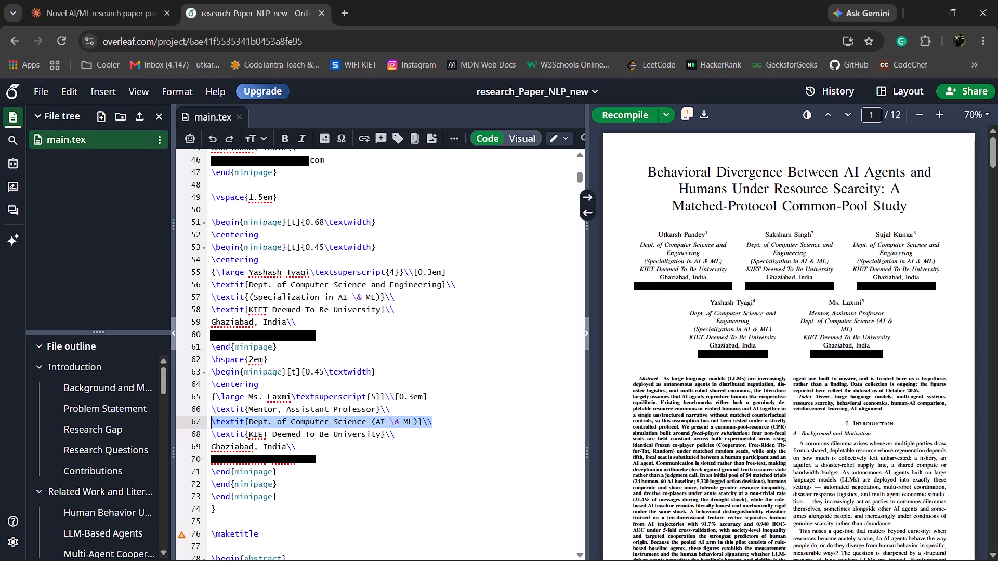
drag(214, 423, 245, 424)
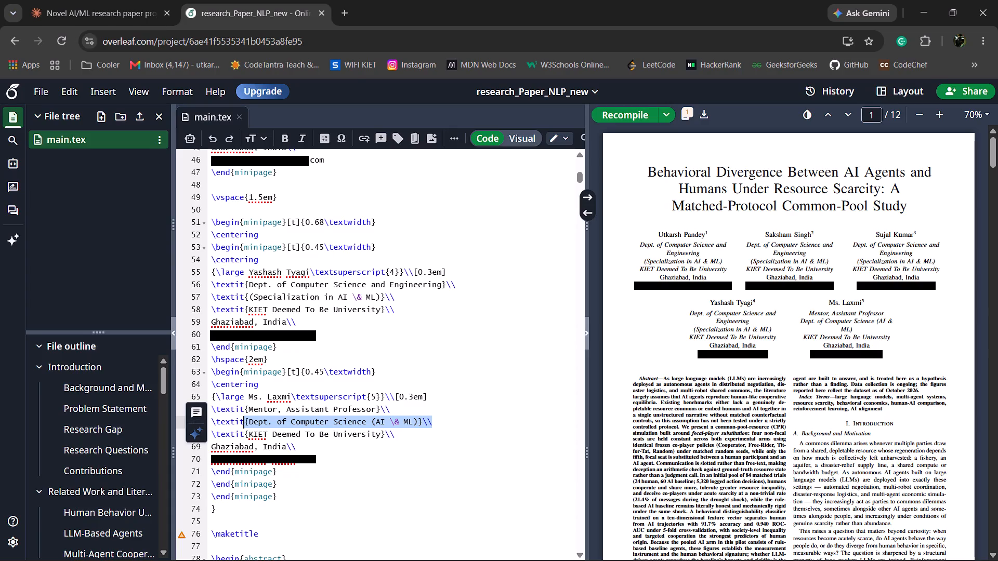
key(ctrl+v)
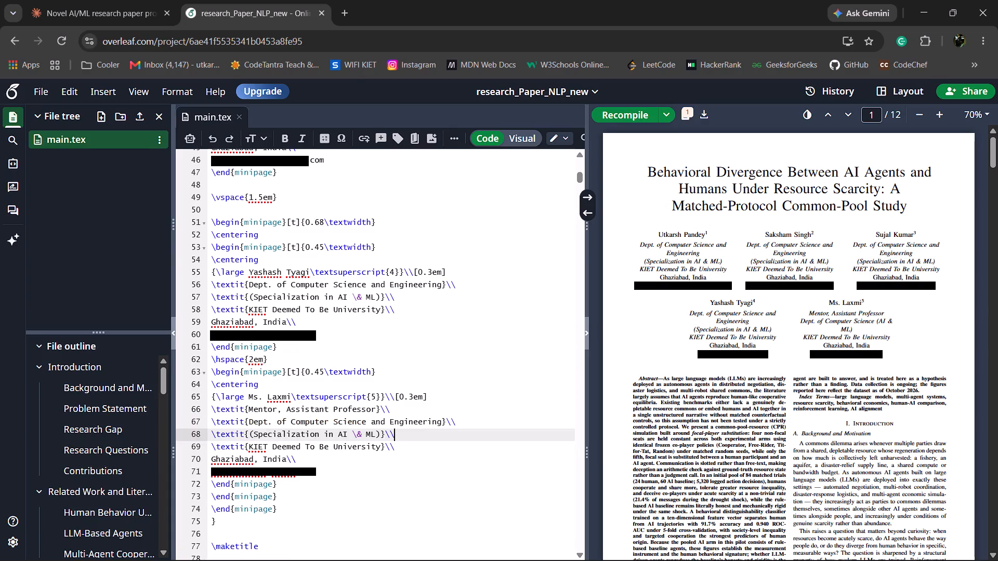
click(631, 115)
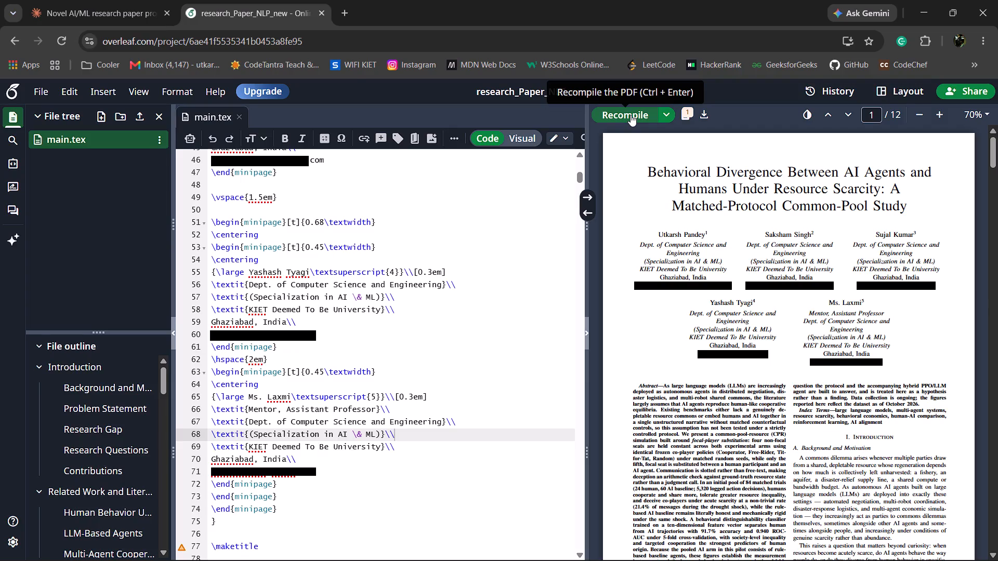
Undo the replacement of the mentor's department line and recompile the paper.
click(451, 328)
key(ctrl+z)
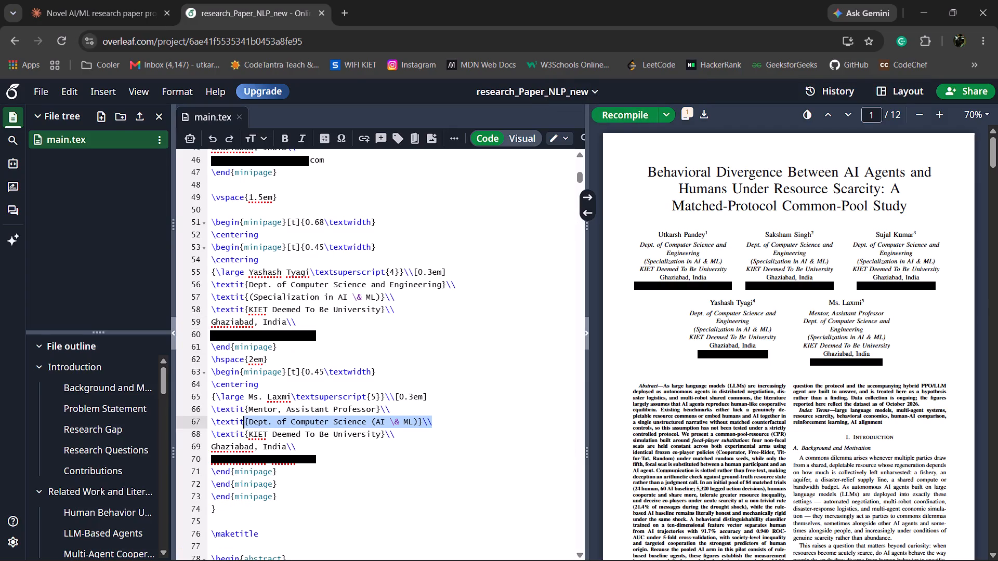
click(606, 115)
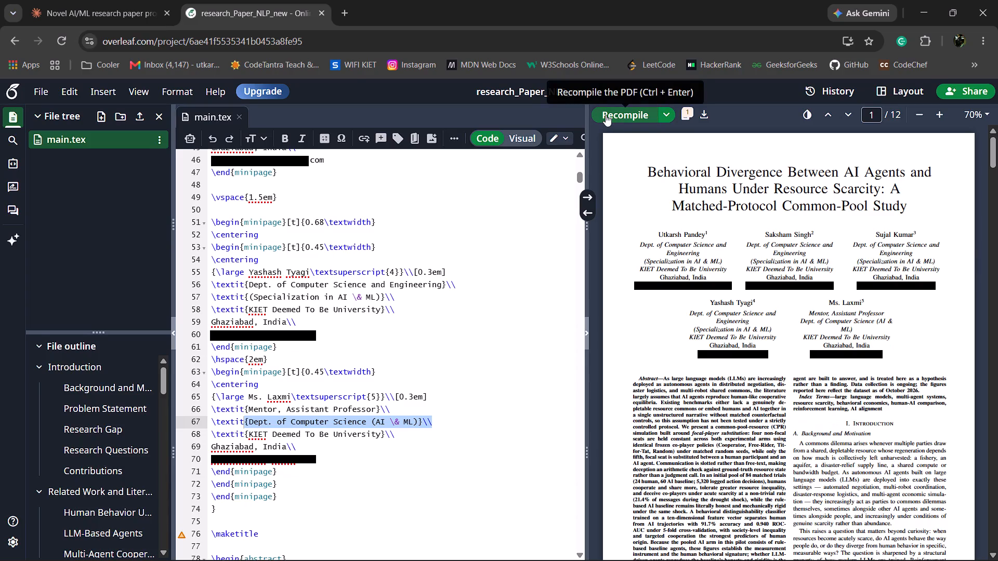
Review the recompiled paper through to the references, examining the layout of Tables IV to VIII more closely.
scroll(871, 313, down, 5)
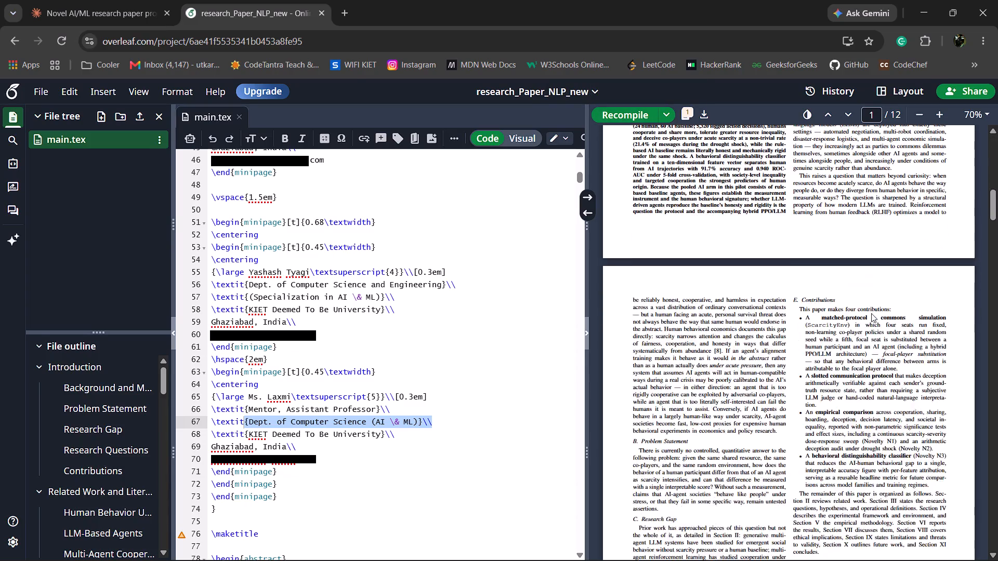
scroll(871, 313, down, 8)
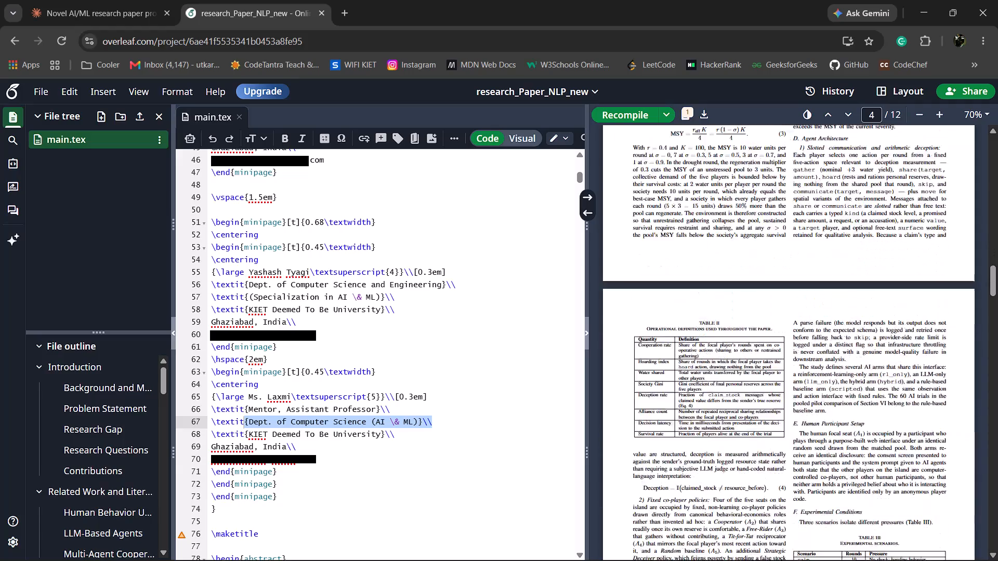
scroll(871, 313, down, 5)
scroll(871, 313, up, 3)
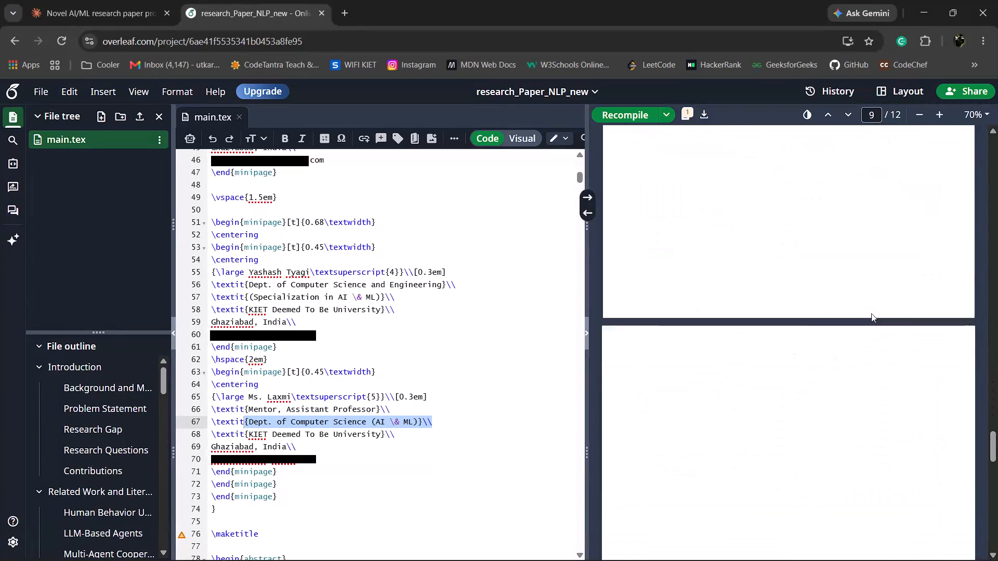
scroll(871, 313, down, 7)
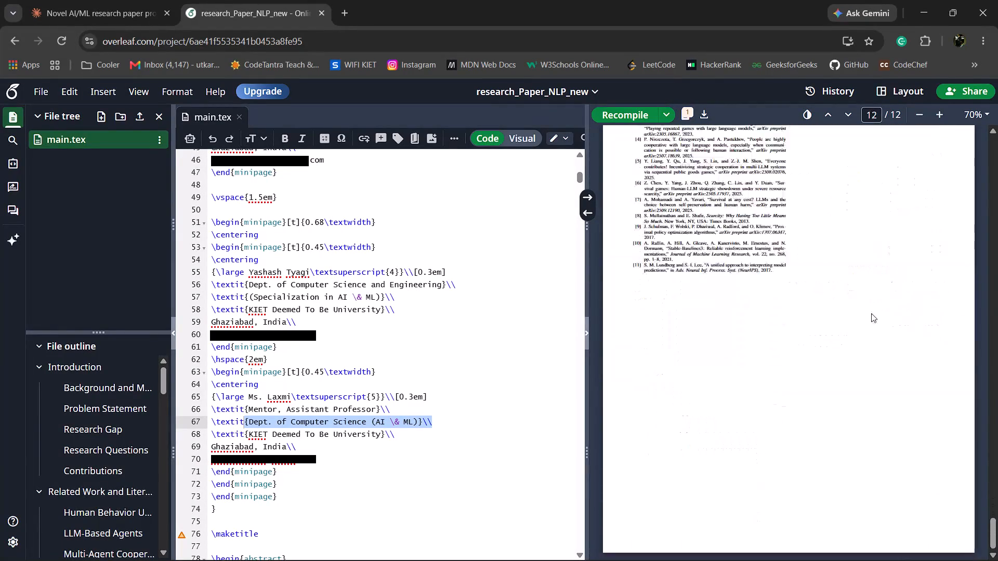
scroll(871, 313, up, 3)
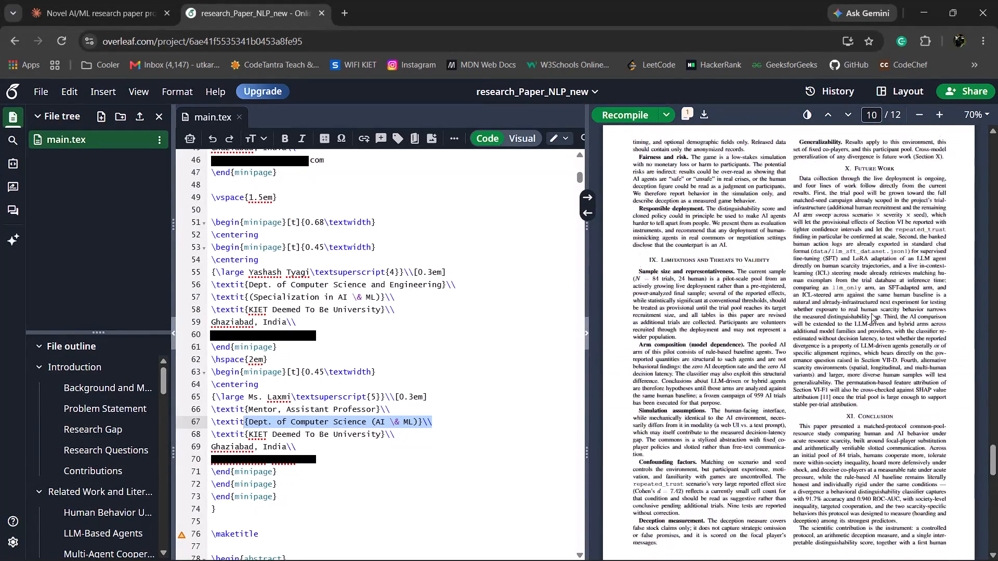
scroll(871, 313, up, 4)
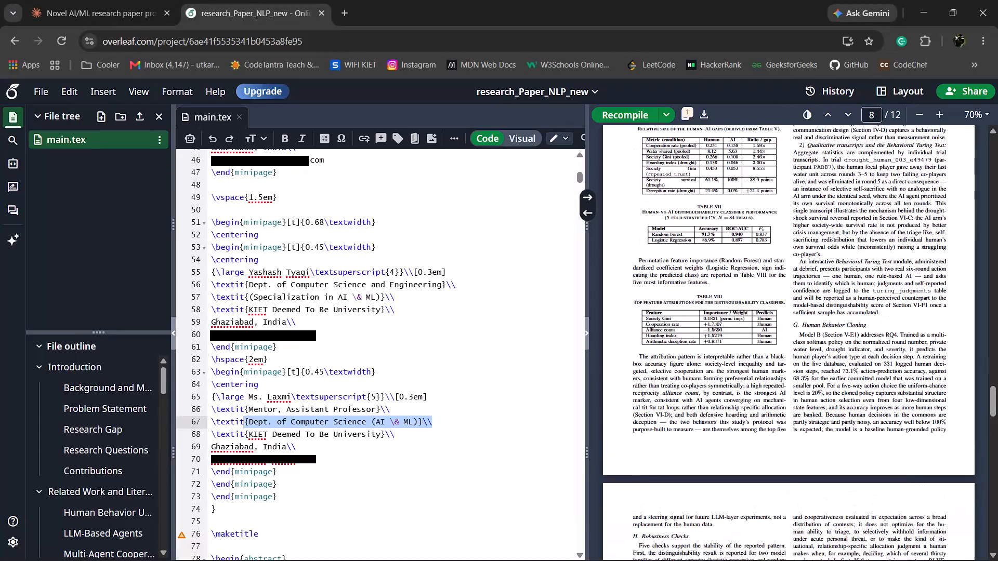
scroll(871, 313, up, 2)
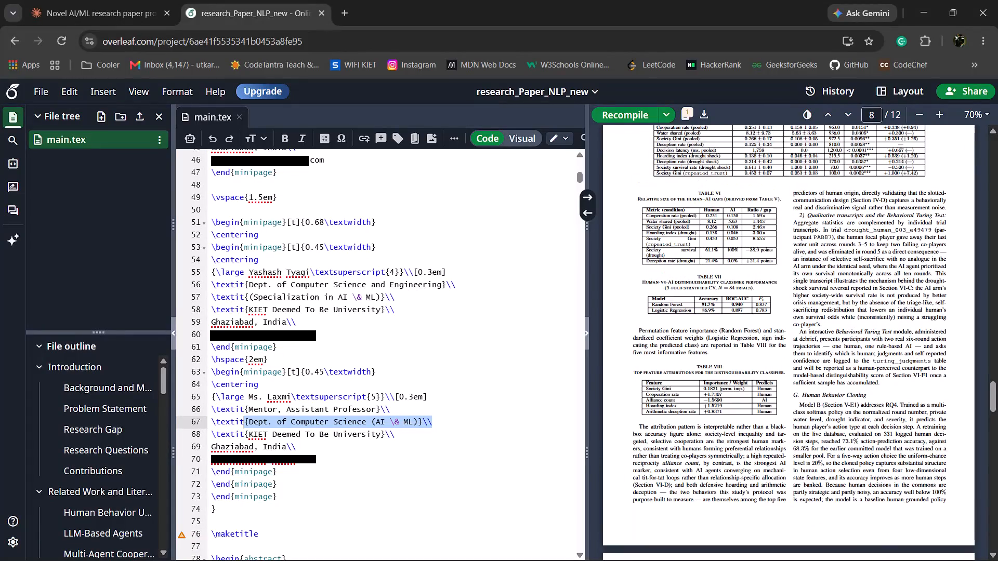
scroll(871, 313, up, 3)
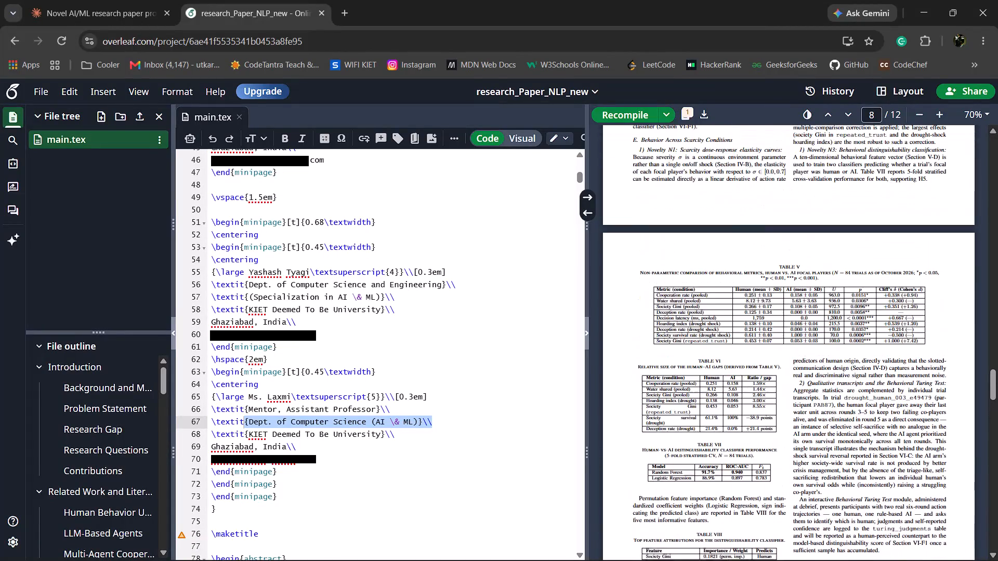
scroll(871, 313, up, 1)
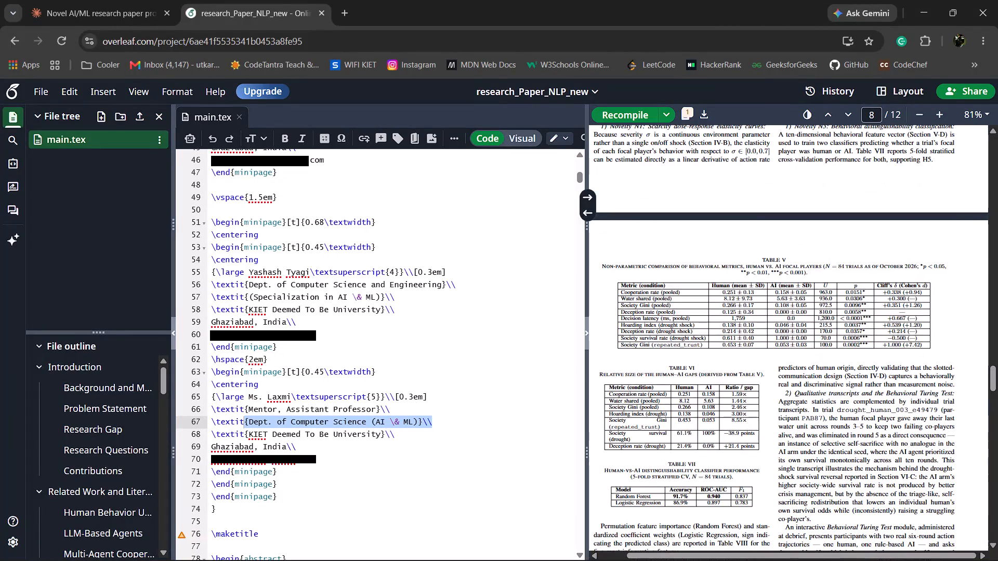
scroll(917, 346, up, 3)
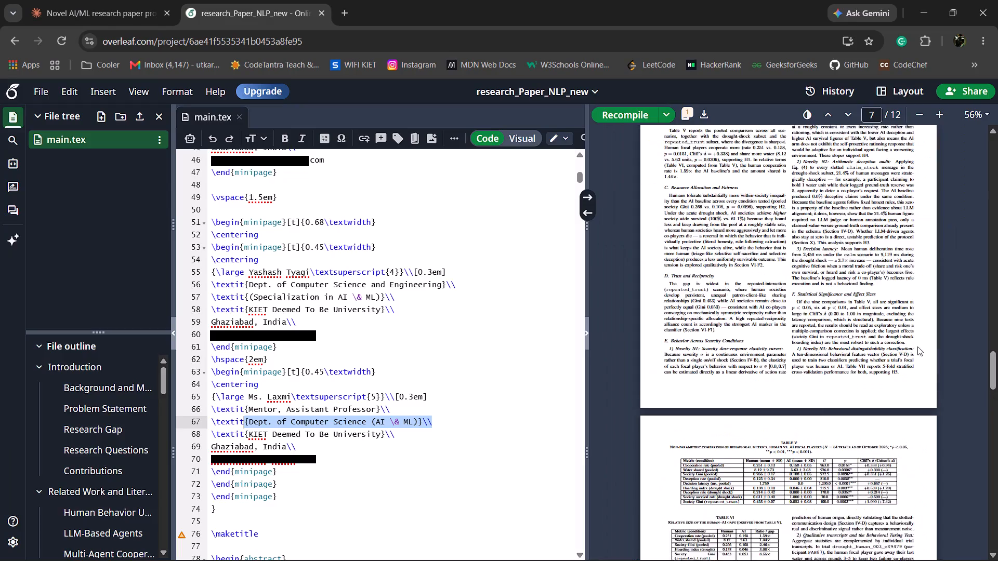
scroll(917, 346, up, 1)
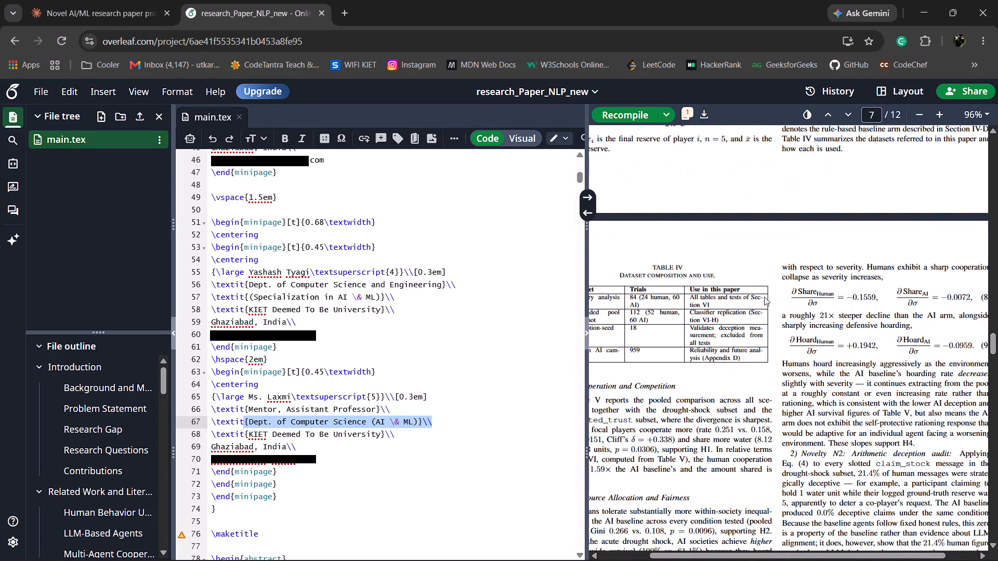
Download the compiled paper as a PDF and open research_Paper_NLP_new.pdf in Adobe Acrobat.
click(707, 113)
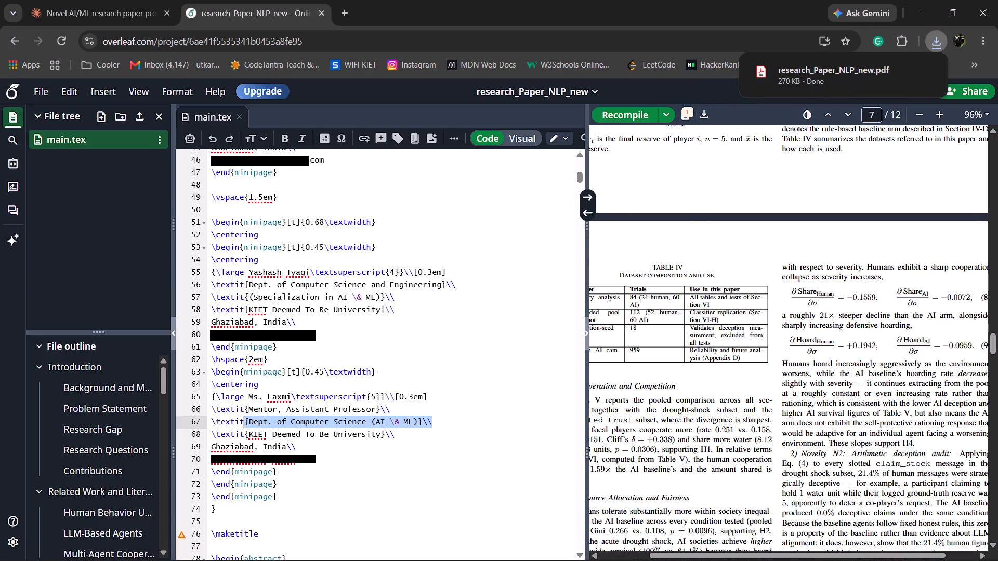
key(ctrl+s)
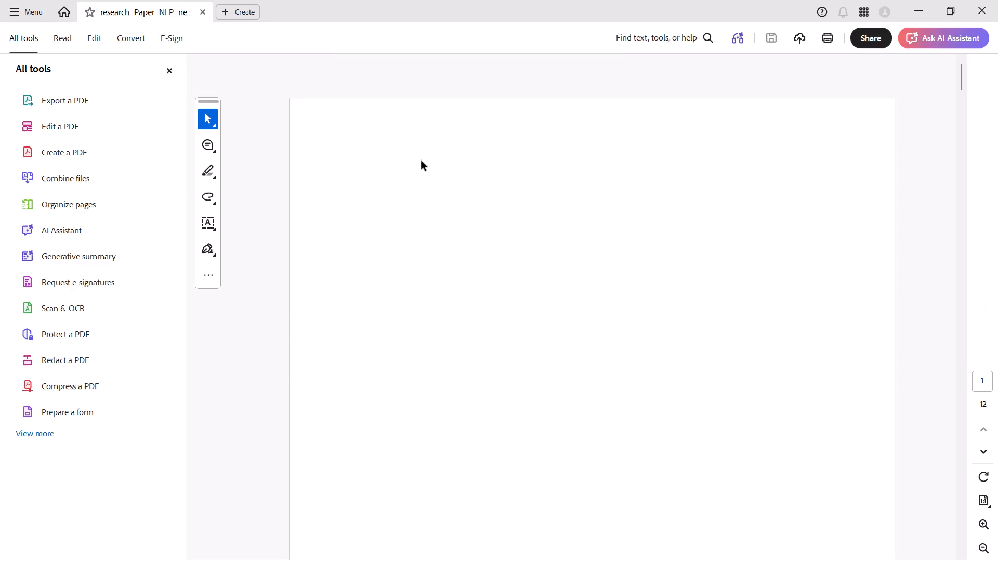
Read through the downloaded PDF from the title page on, checking the abstract, the literature comparison table and Tables II to IV.
scroll(527, 178, down, 1)
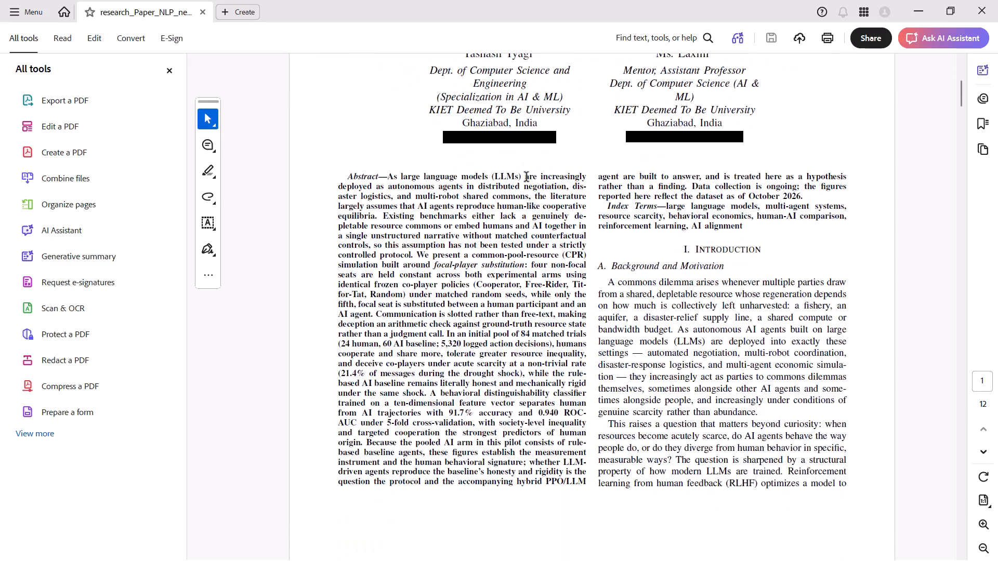
scroll(527, 178, down, 2)
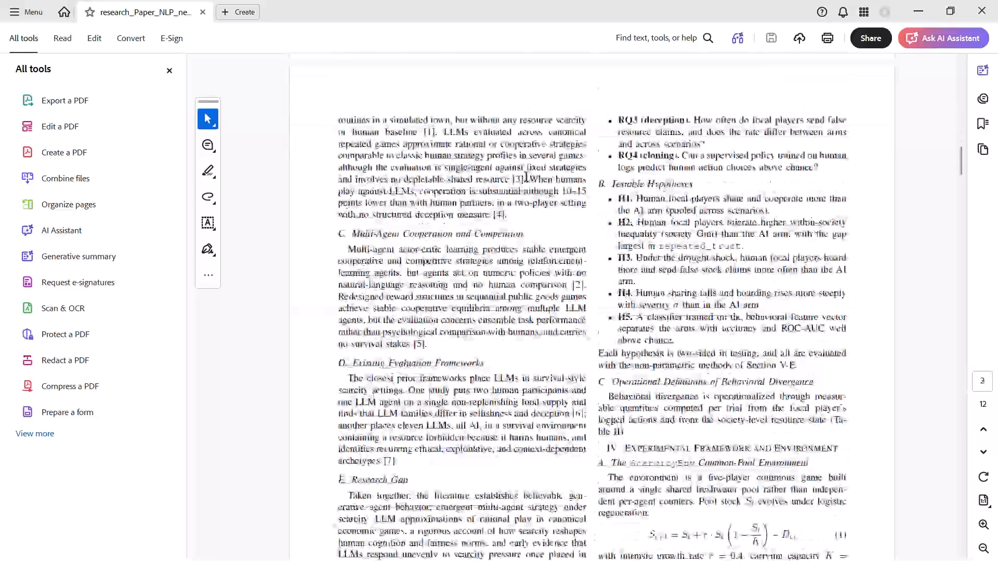
scroll(527, 178, down, 1)
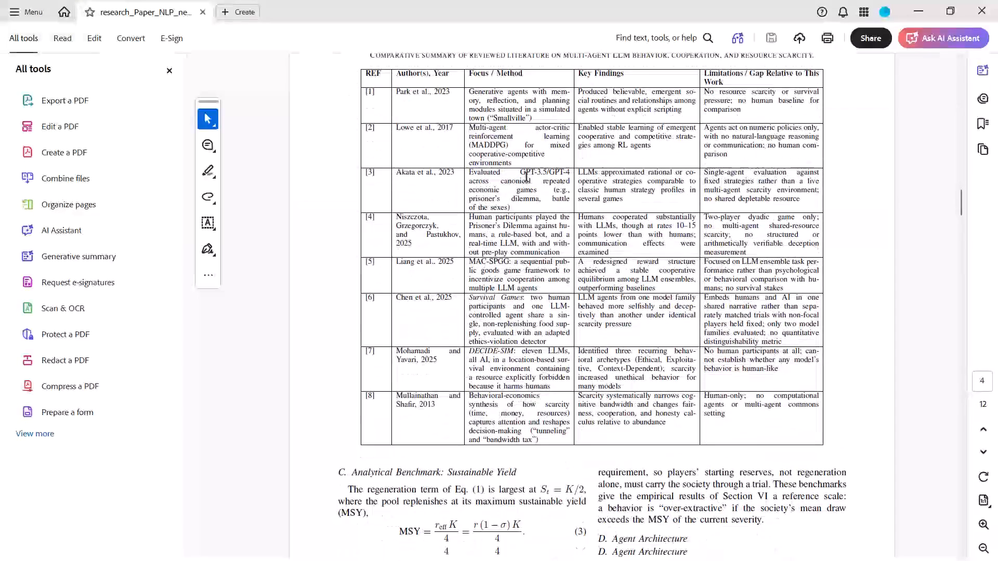
scroll(527, 178, down, 2)
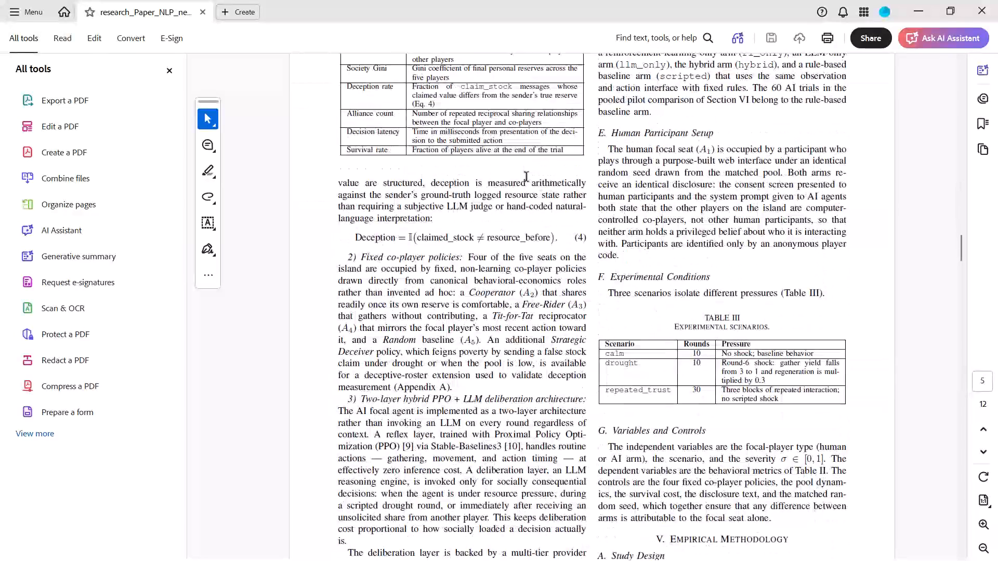
scroll(527, 178, down, 2)
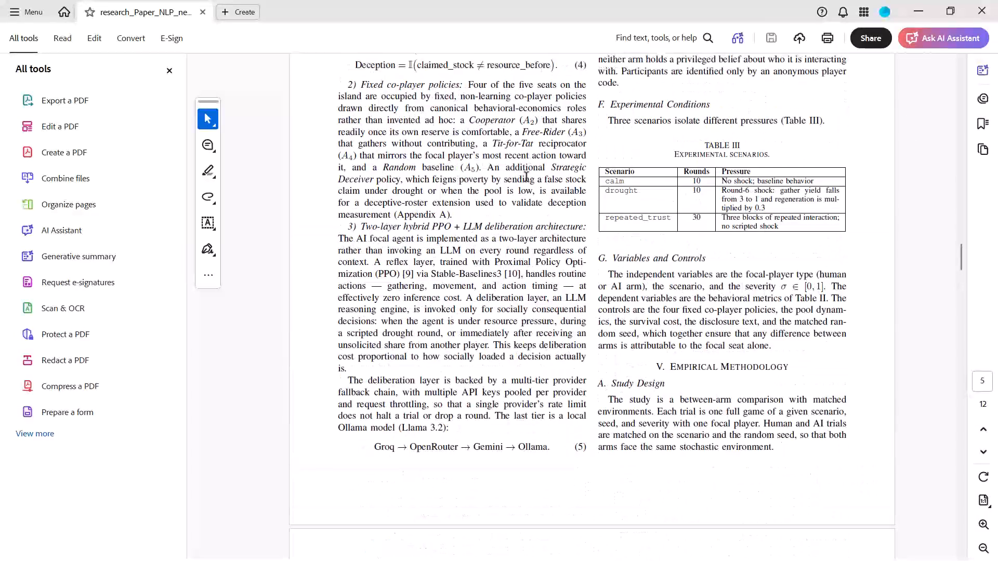
scroll(527, 178, down, 1)
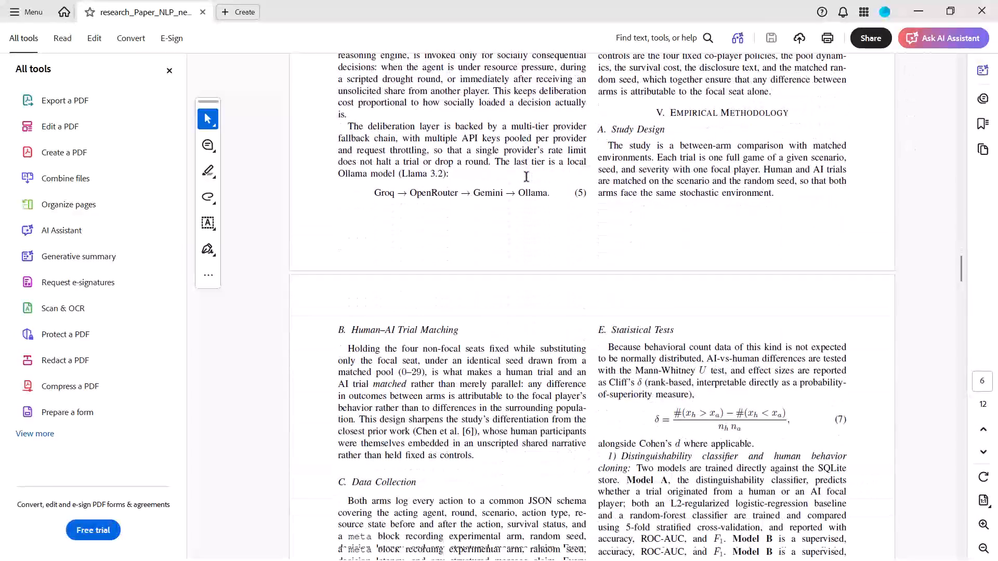
scroll(527, 178, down, 3)
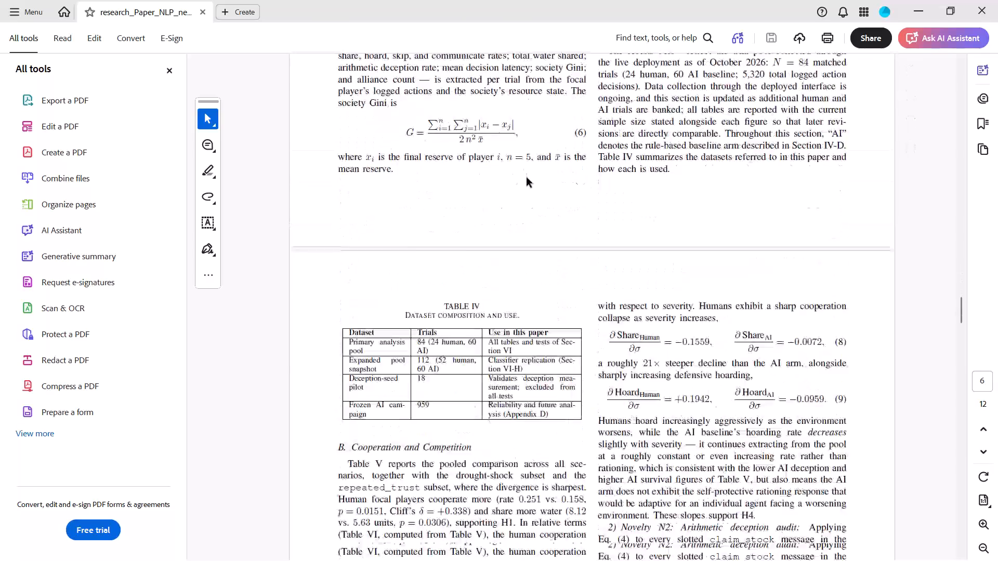
Read the rest of the downloaded PDF from Table IV through the discussion and appendices to the references, then leave Acrobat.
scroll(527, 178, down, 3)
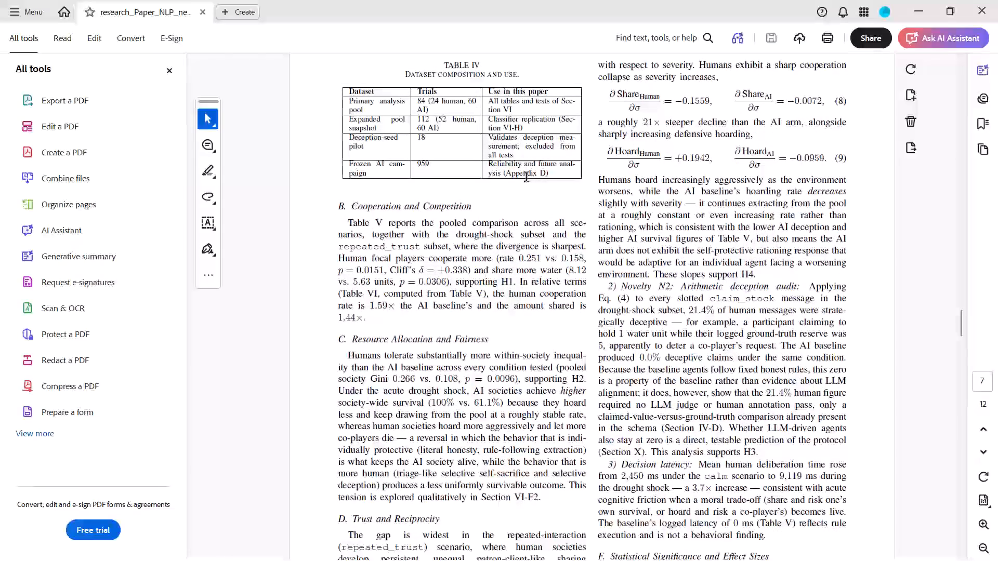
scroll(527, 178, down, 1)
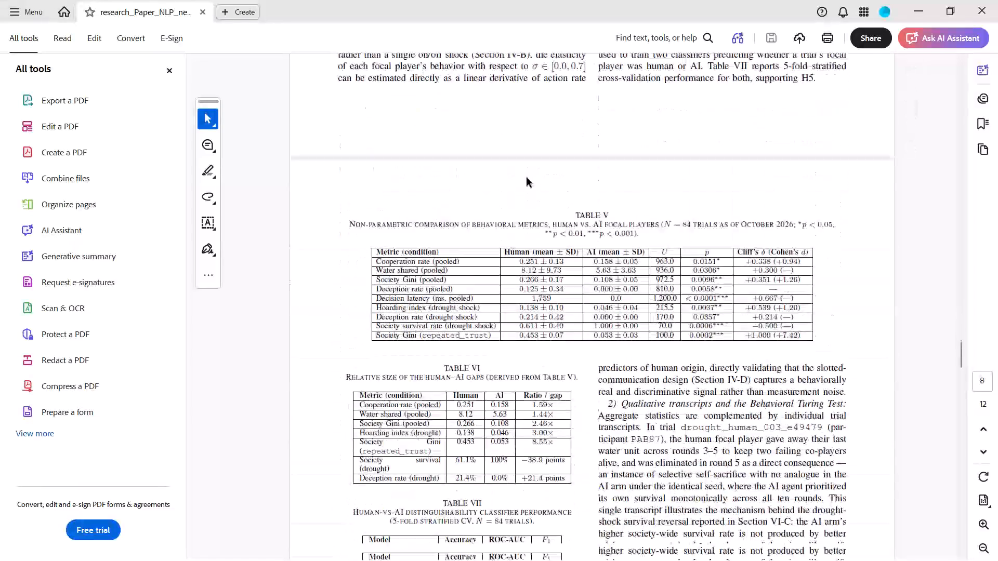
scroll(527, 178, down, 1)
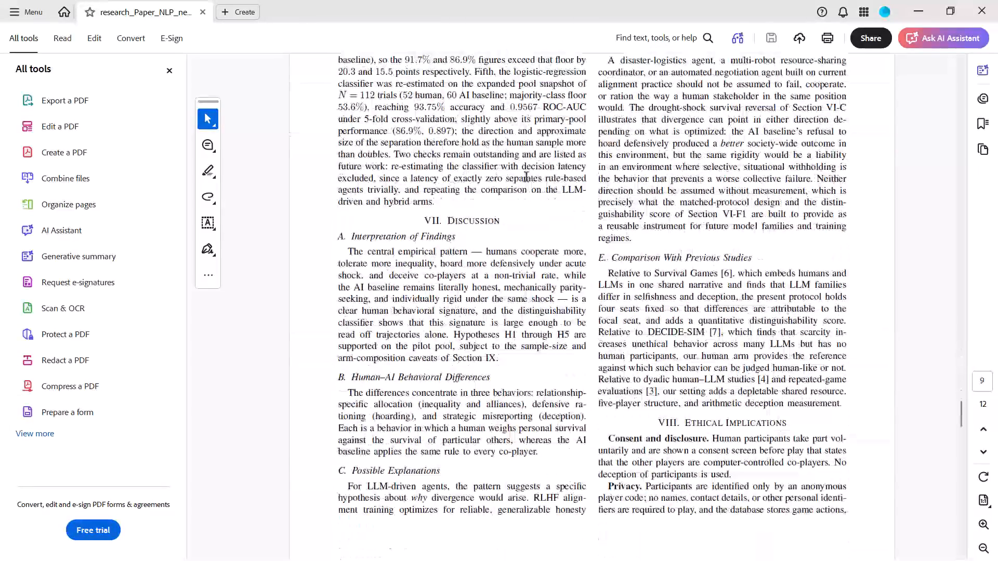
scroll(527, 178, down, 1)
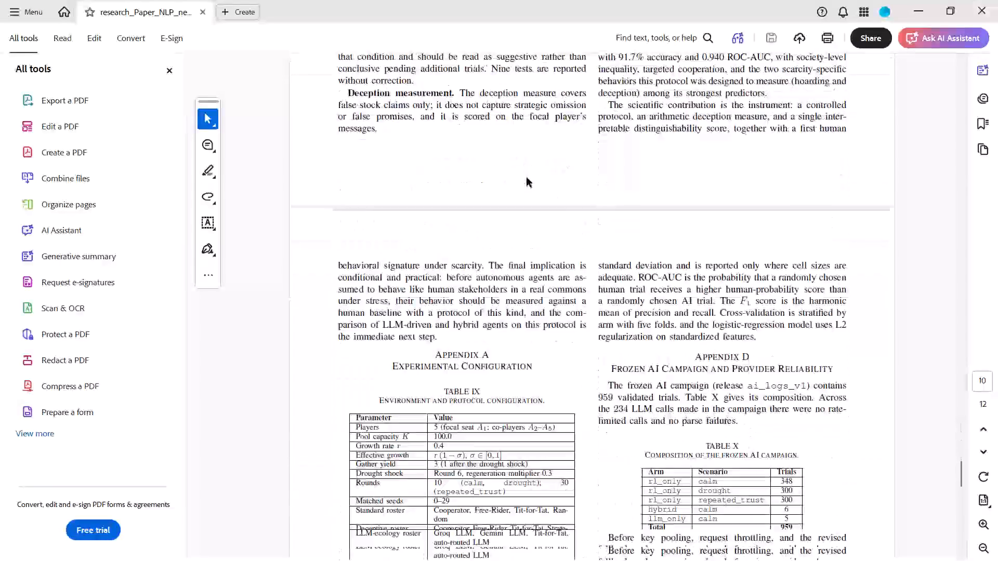
scroll(527, 178, down, 1)
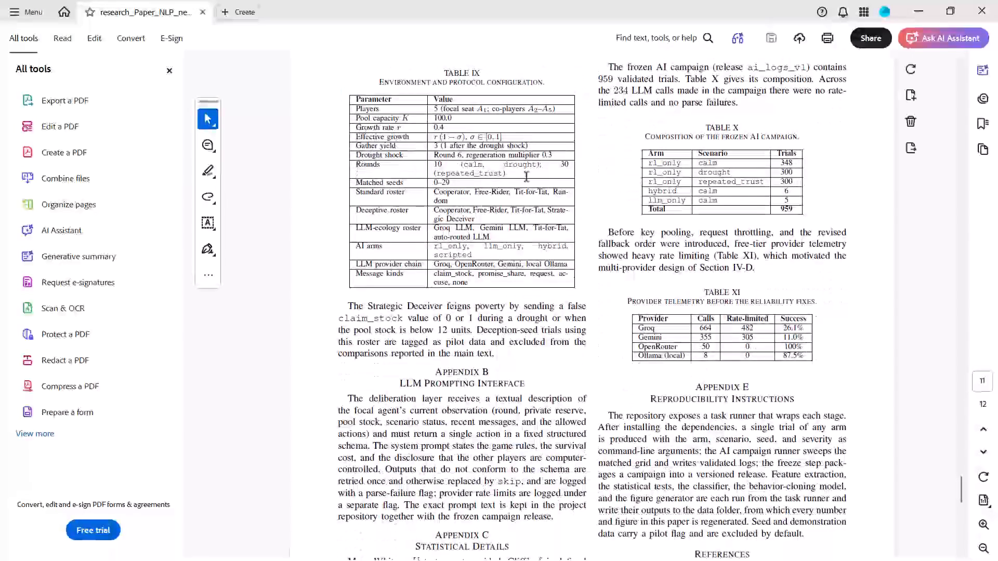
scroll(527, 178, down, 1)
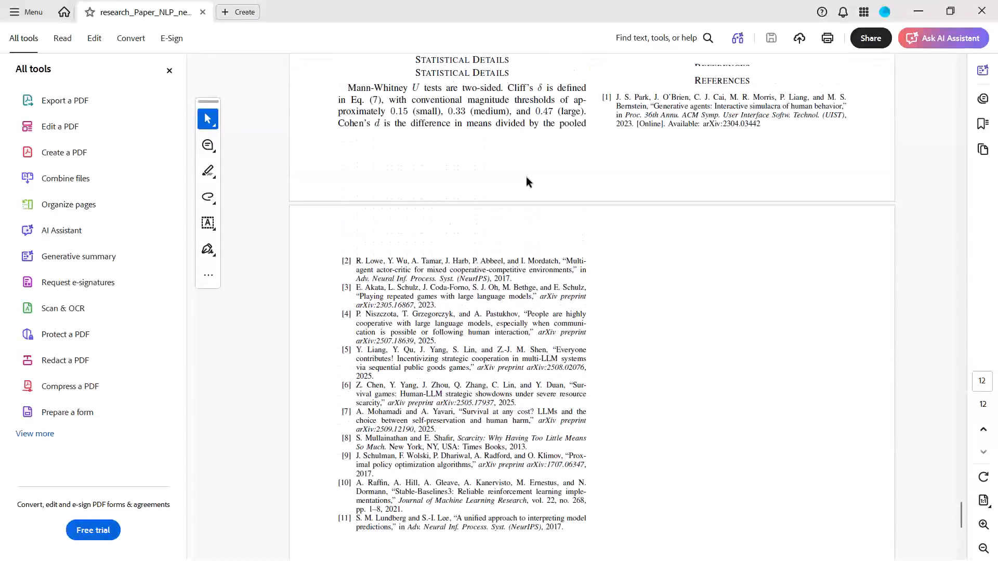
scroll(527, 178, down, 1)
key(alt+Tab)
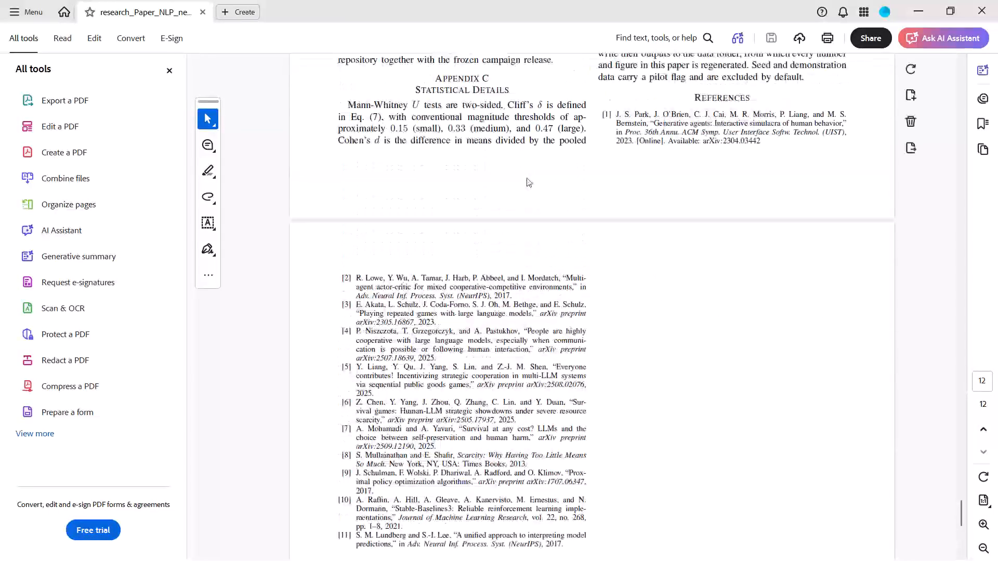
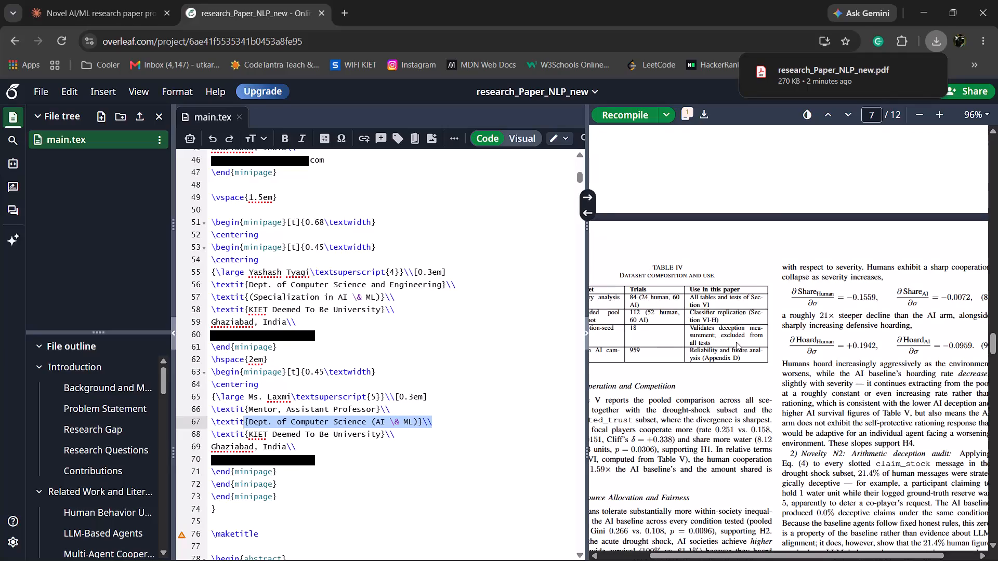
Return to the first page of the compiled preview in Overleaf and examine the title and author block across the page width.
scroll(736, 342, up, 1)
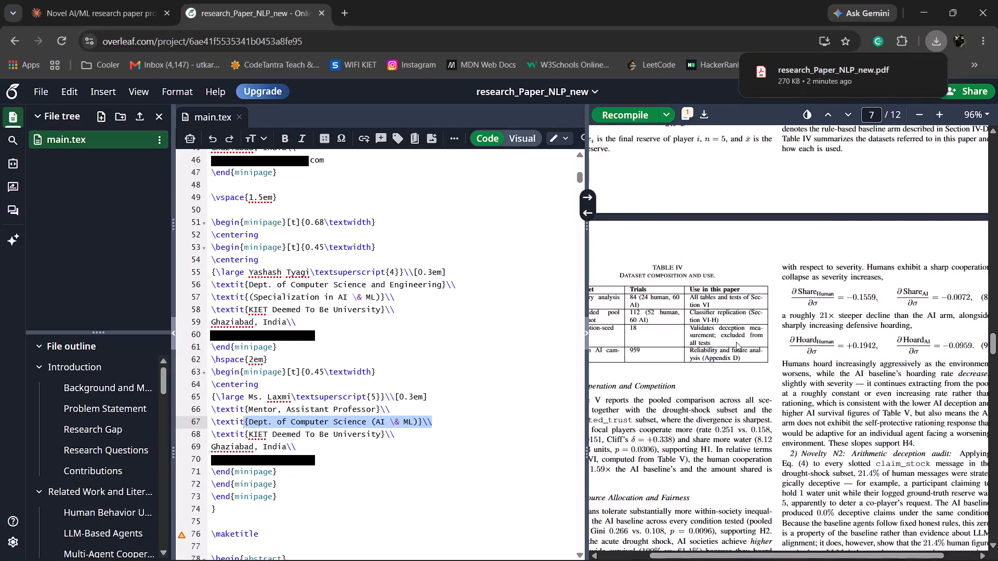
scroll(736, 342, up, 11)
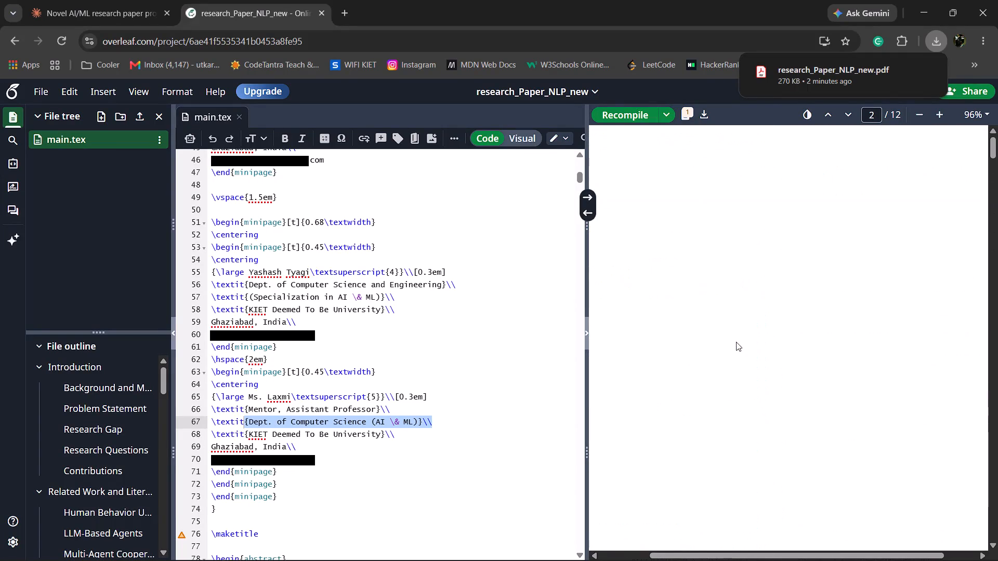
scroll(729, 358, right, 1)
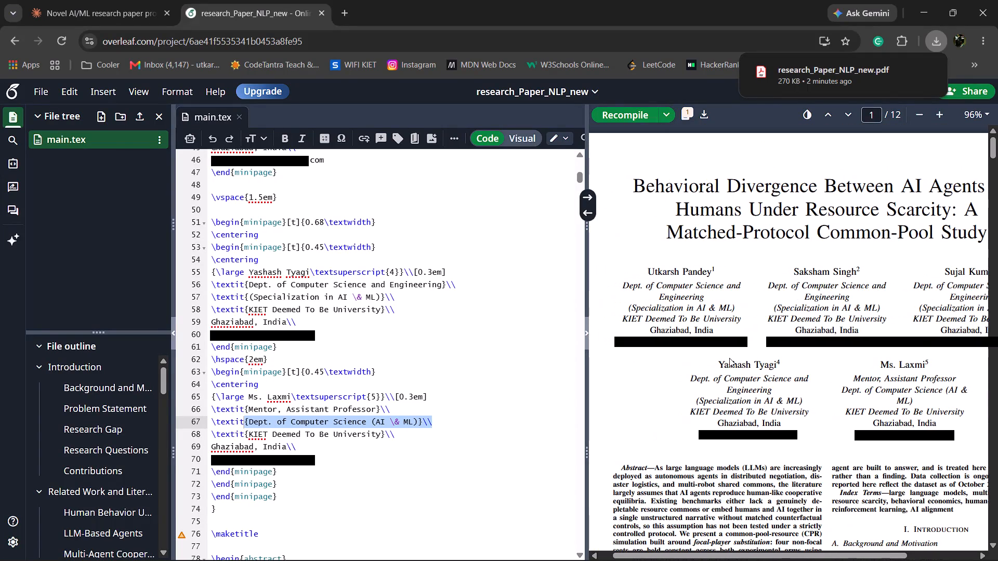
scroll(729, 358, left, 2)
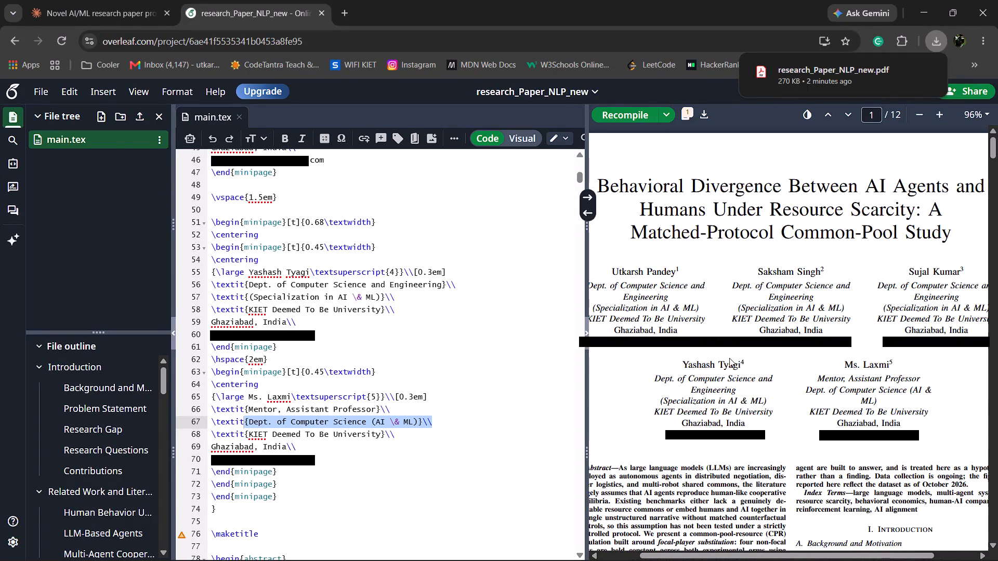
scroll(729, 358, right, 2)
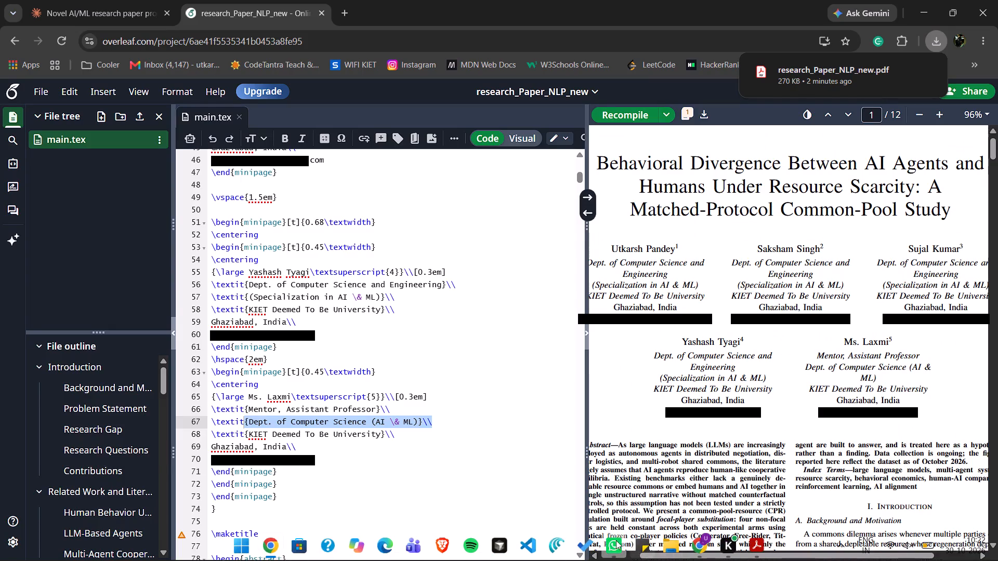
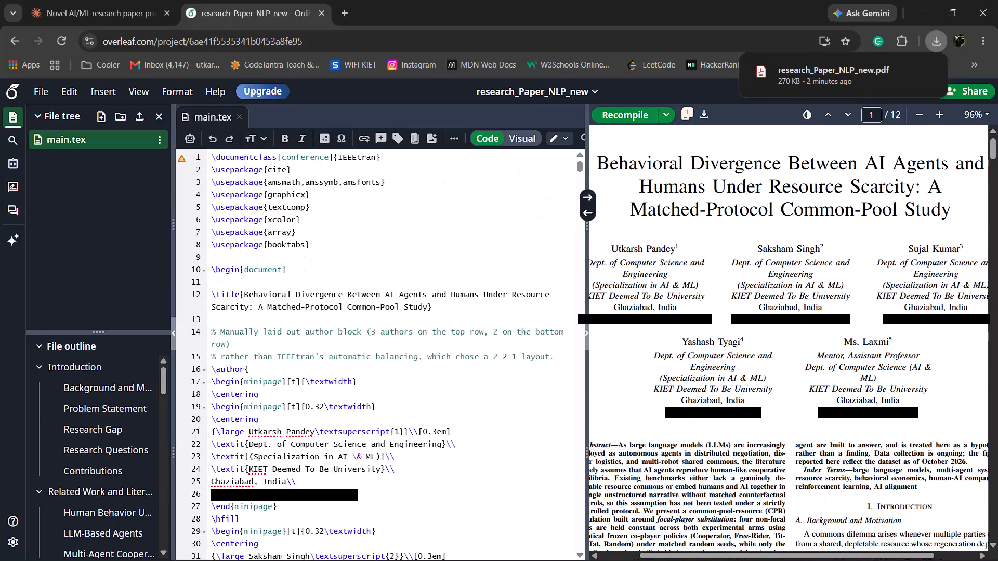
Replace the paper's title with "Behavioral Divergence Between LLM-Driven Multi-Agent Societies and Humans Under Resource Scarcity" in main.tex and recompile.
click(365, 286)
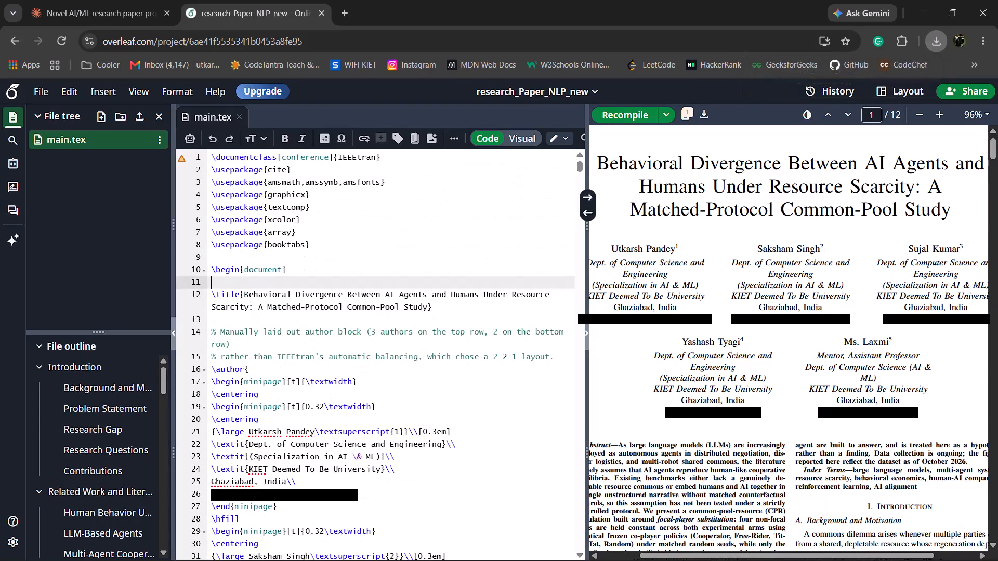
drag(426, 308, 329, 301)
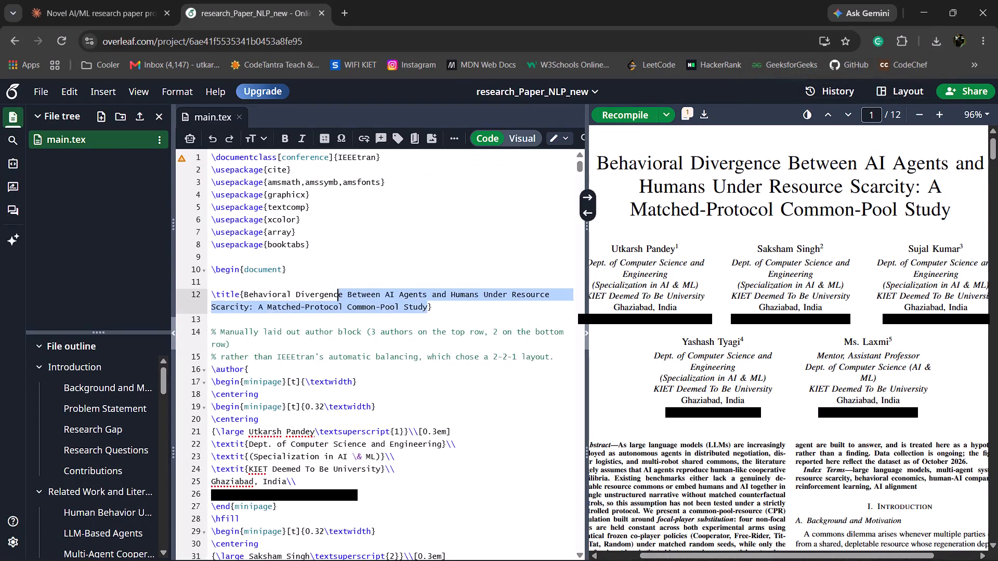
drag(329, 301, 245, 298)
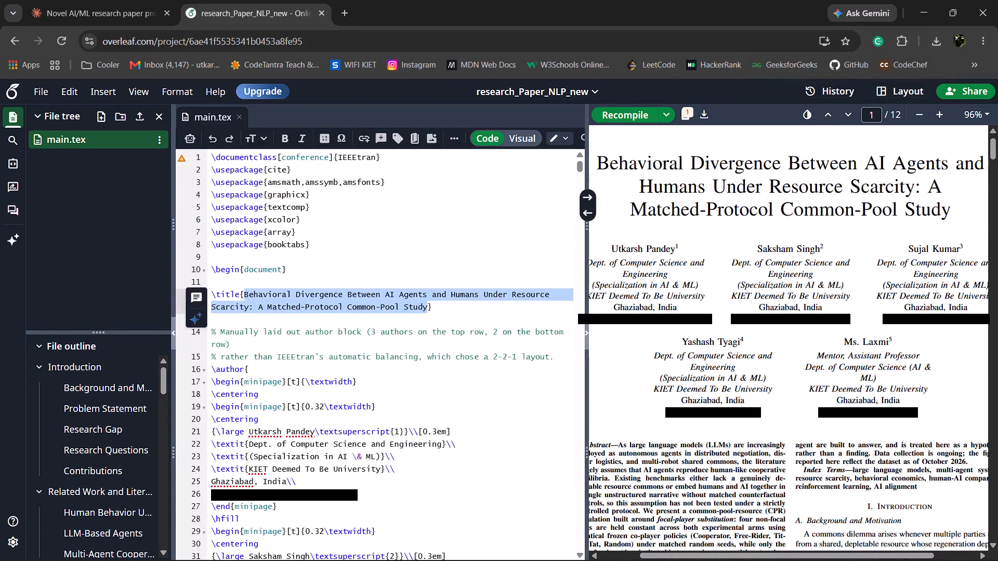
key(ctrl+v)
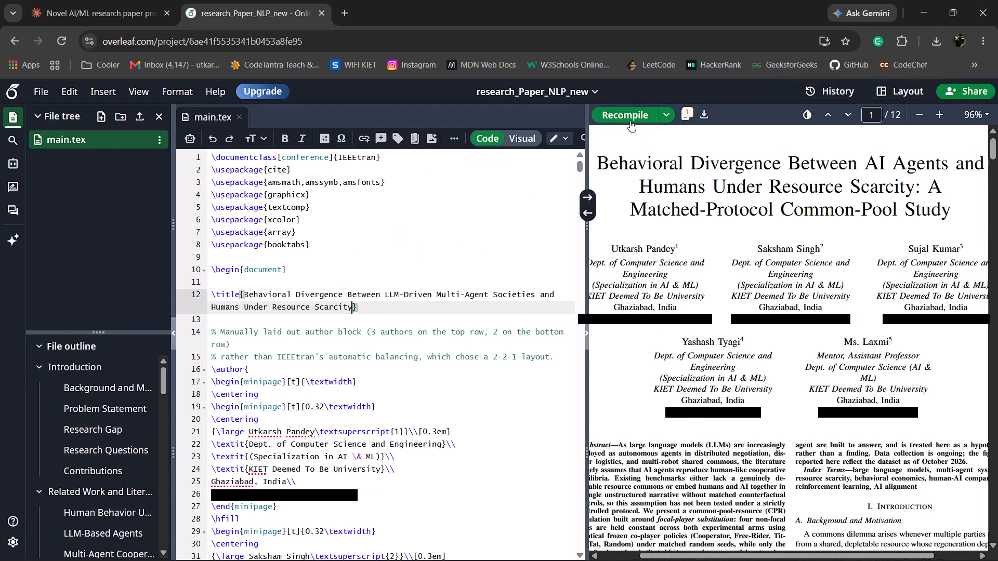
click(626, 116)
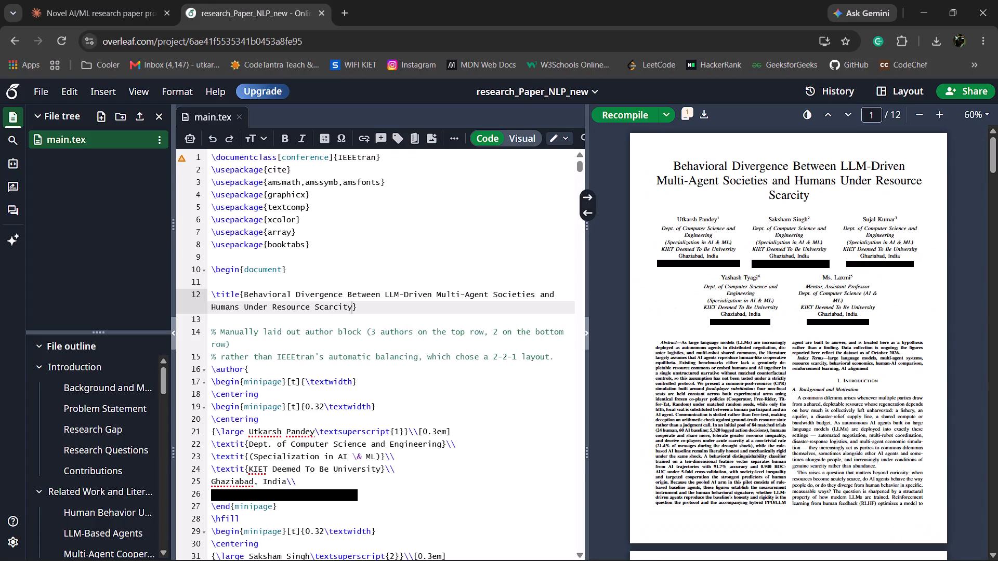
click(464, 392)
key(ctrl+a)
key(ctrl+c)
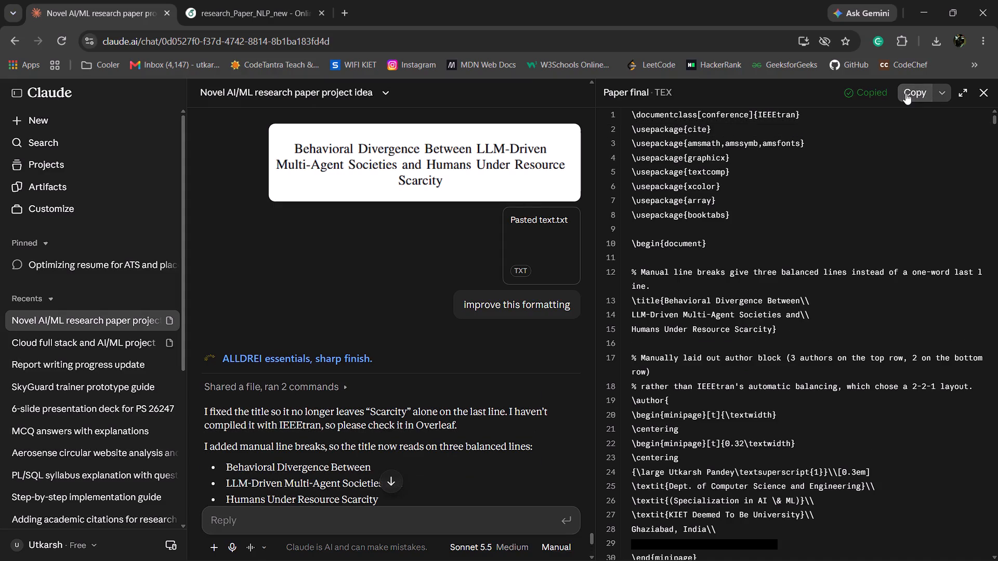
click(217, 0)
click(346, 304)
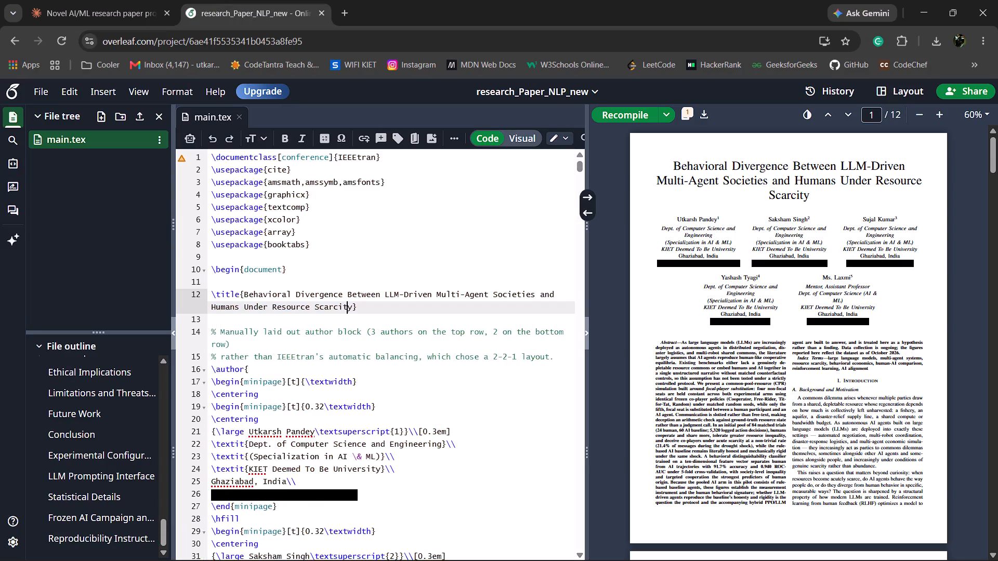
key(ctrl+a)
key(ctrl+v)
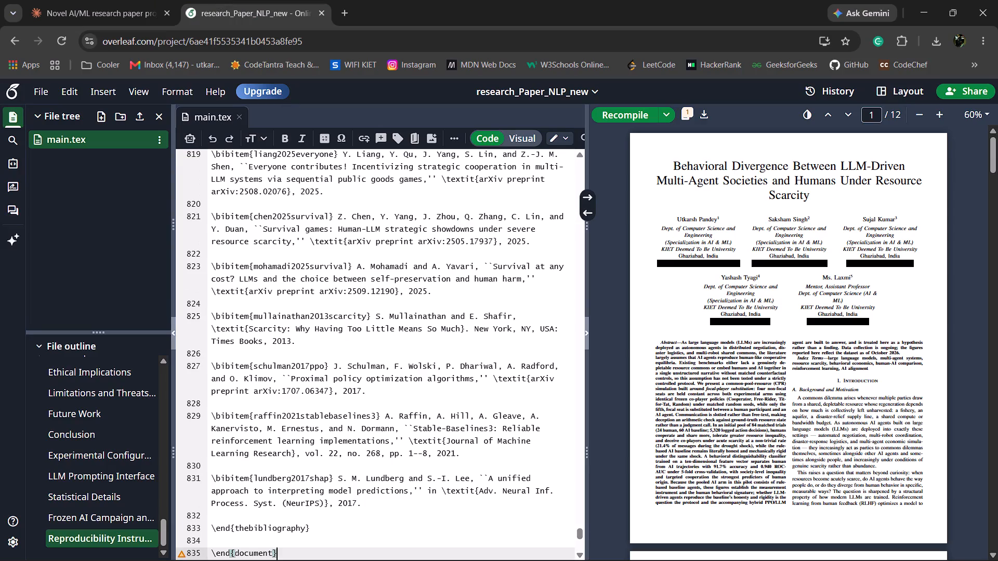
Recompile the paper with the replaced main.tex source and skim the compiled pages from the title page to Tables V and VI.
click(607, 113)
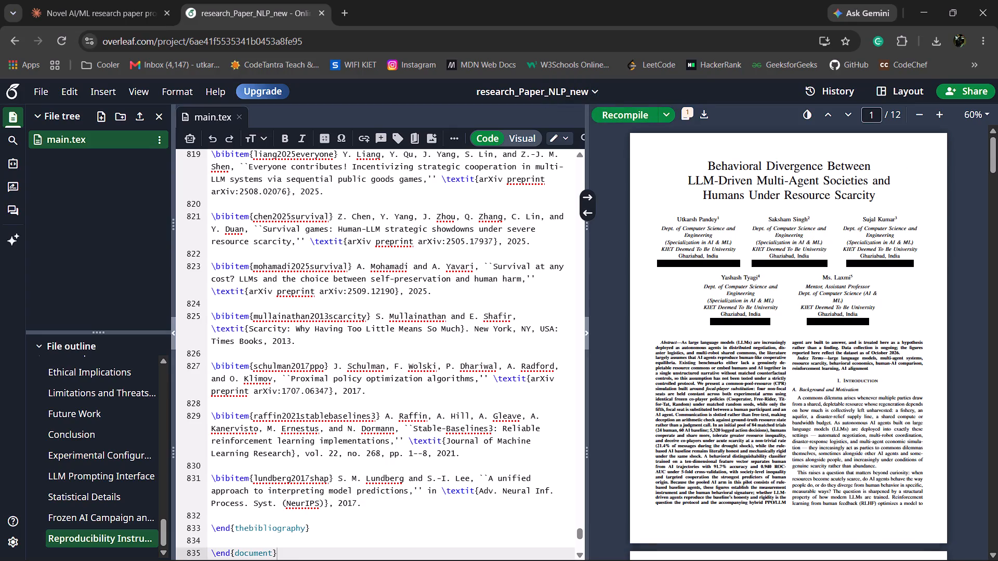
scroll(791, 336, down, 6)
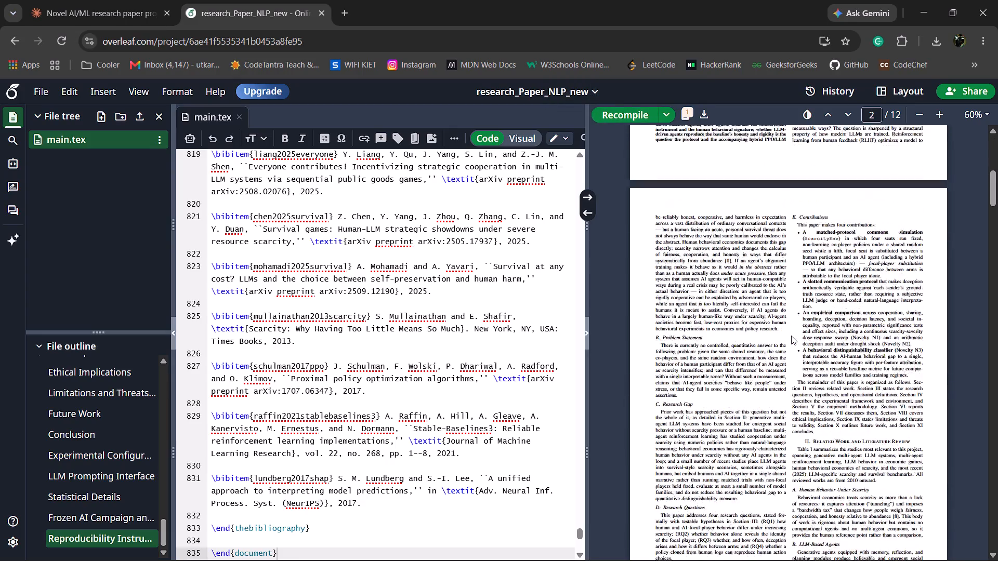
scroll(791, 336, down, 4)
scroll(791, 336, up, 2)
scroll(791, 336, down, 2)
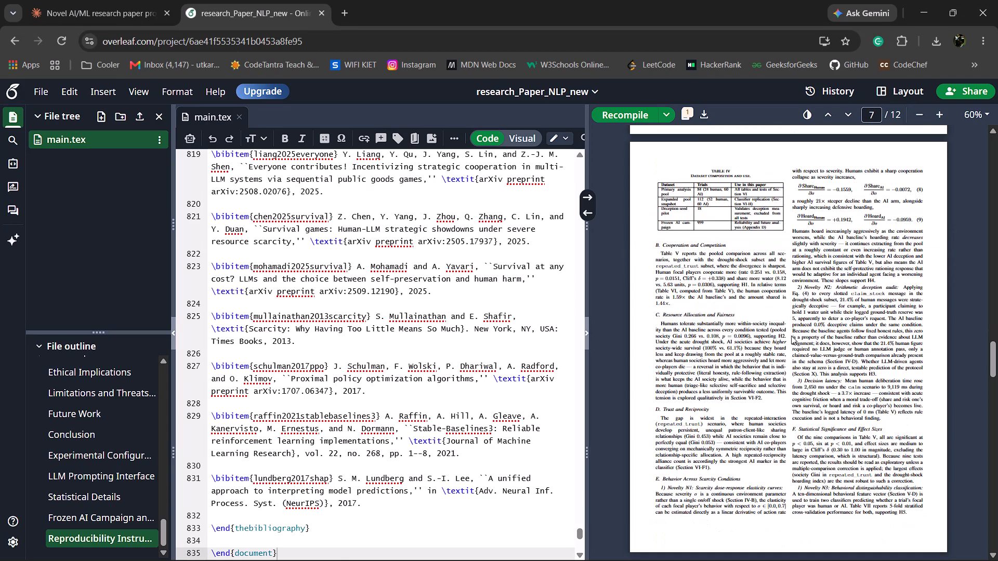
scroll(791, 336, down, 1)
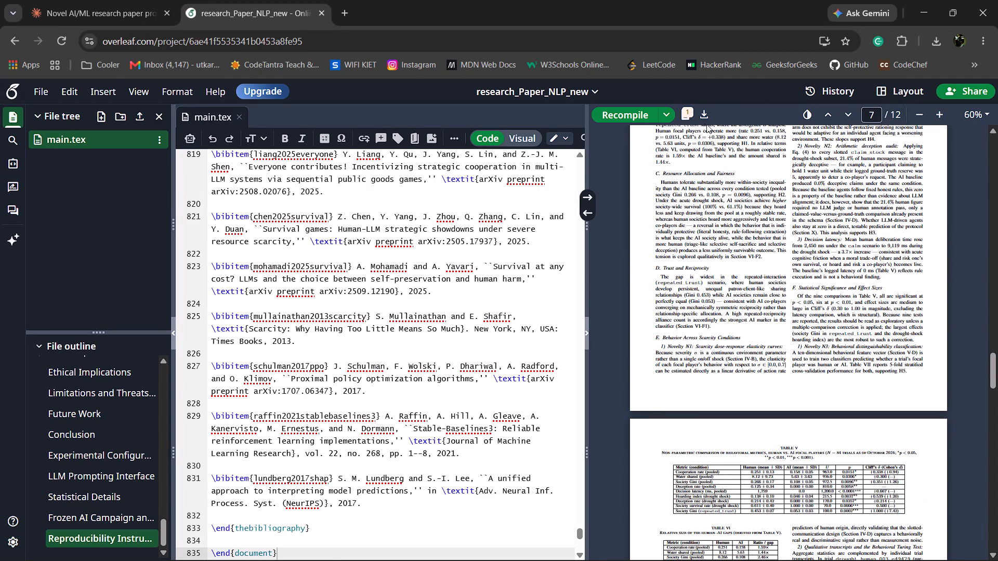
Download the recompiled research_Paper_NLP_new paper as a PDF.
click(703, 119)
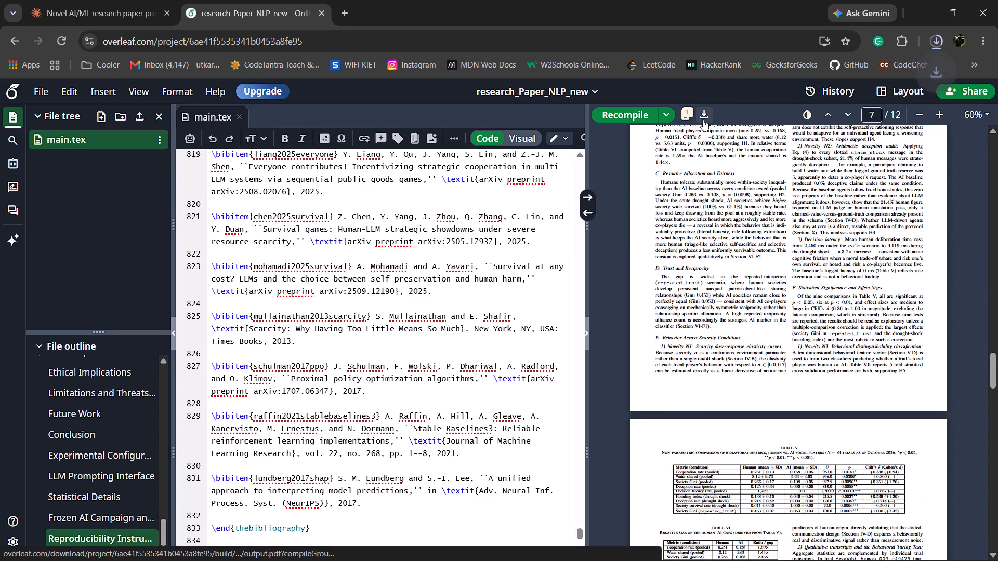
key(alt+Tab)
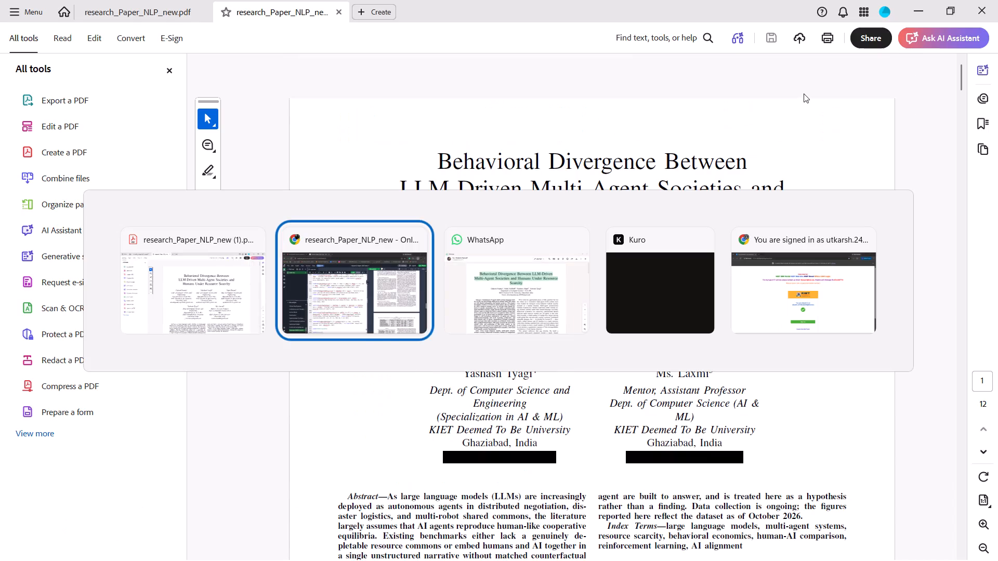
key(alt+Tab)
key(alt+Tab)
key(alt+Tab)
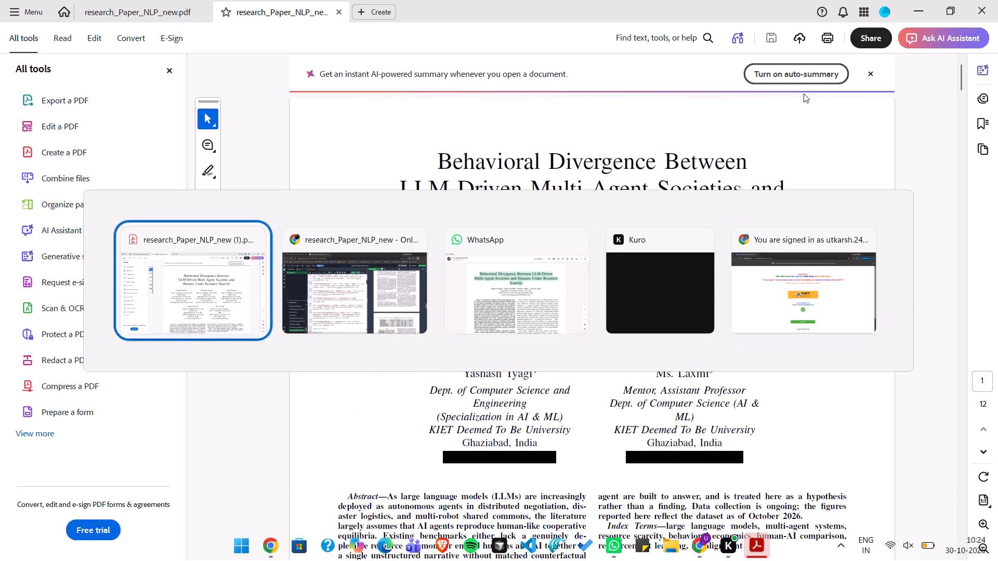
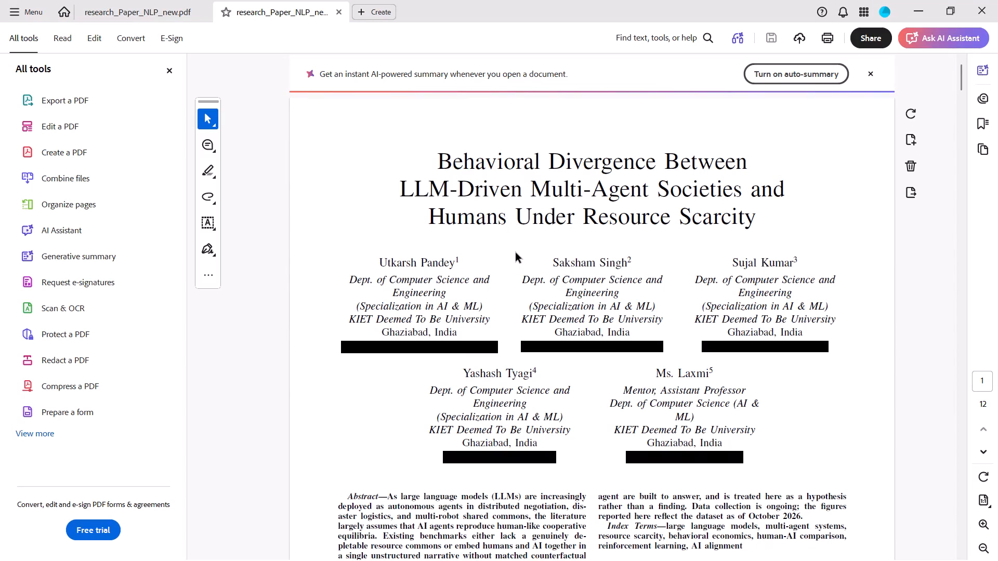
Review the newly downloaded PDF from the title and author block through the literature comparison in Table I to the start of Table II.
scroll(516, 253, down, 2)
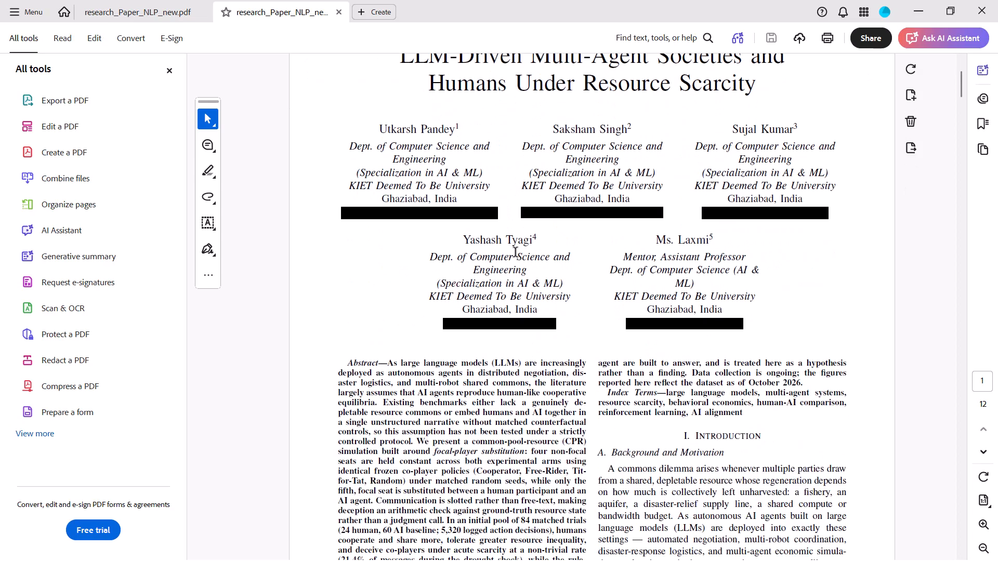
scroll(516, 253, down, 2)
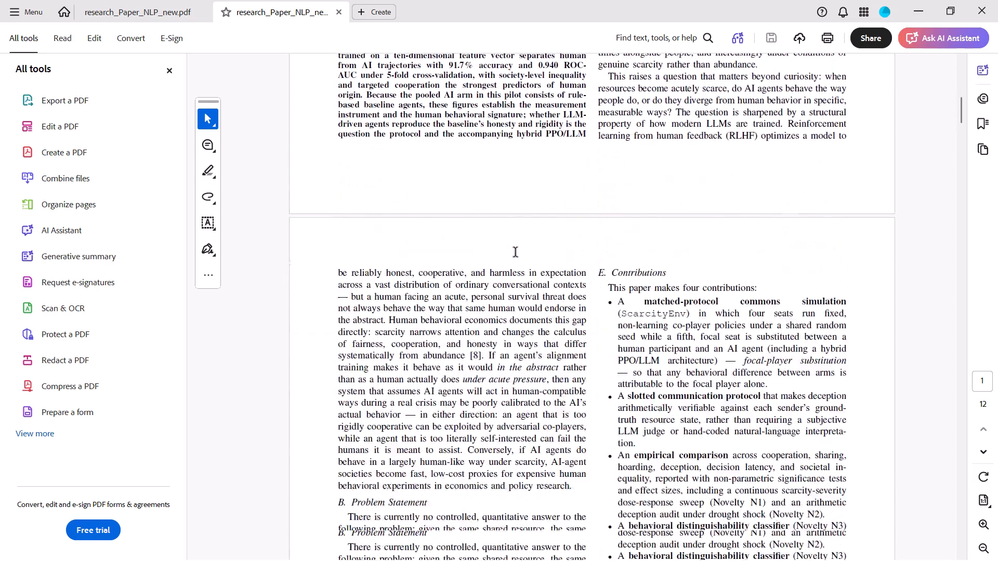
scroll(516, 253, down, 1)
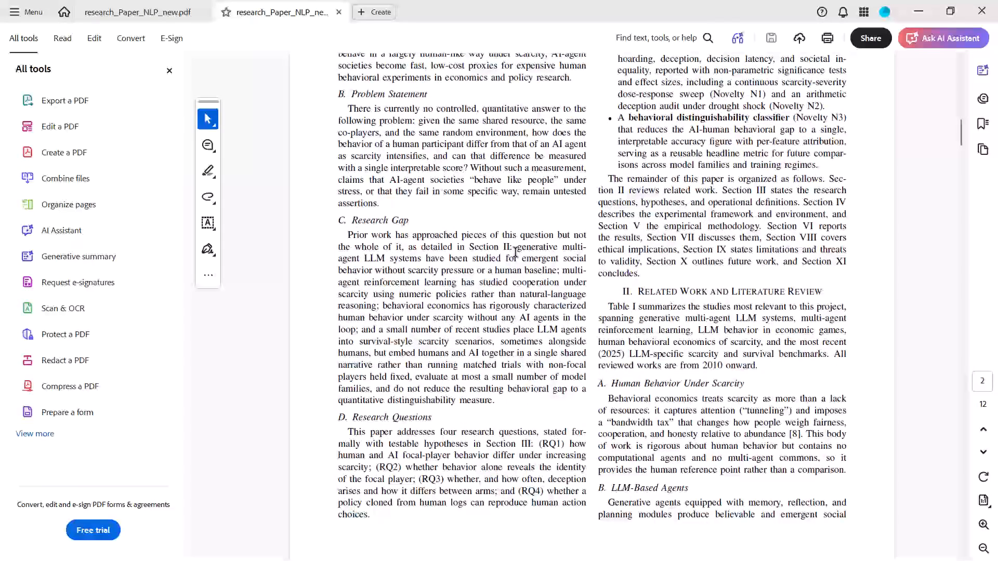
scroll(516, 253, down, 1)
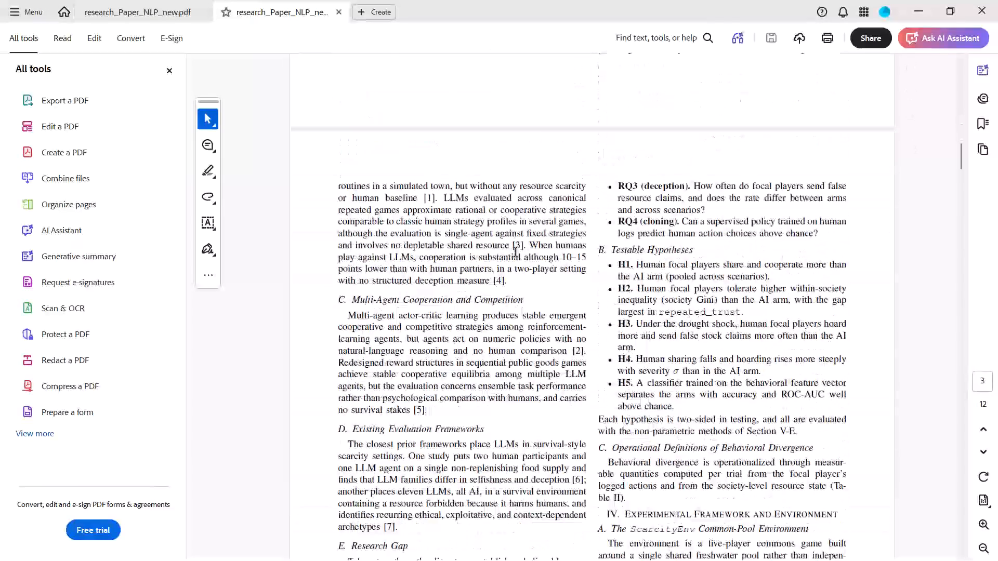
scroll(516, 253, down, 2)
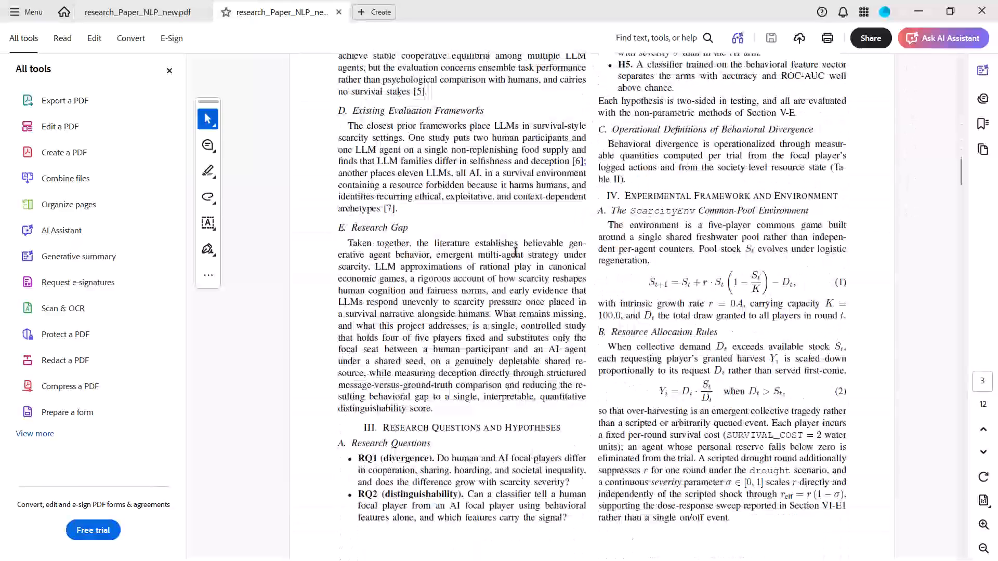
scroll(516, 253, down, 3)
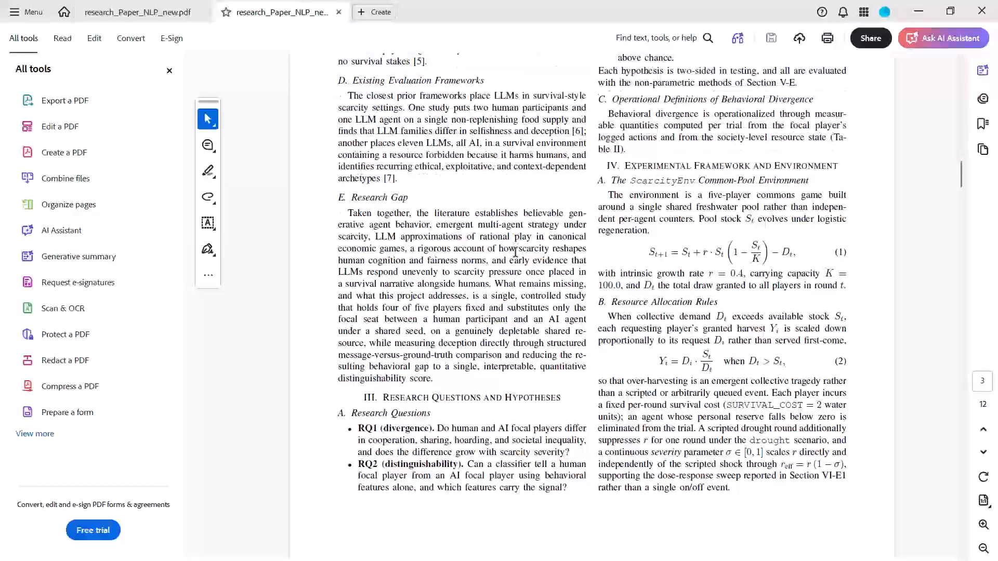
scroll(516, 253, down, 2)
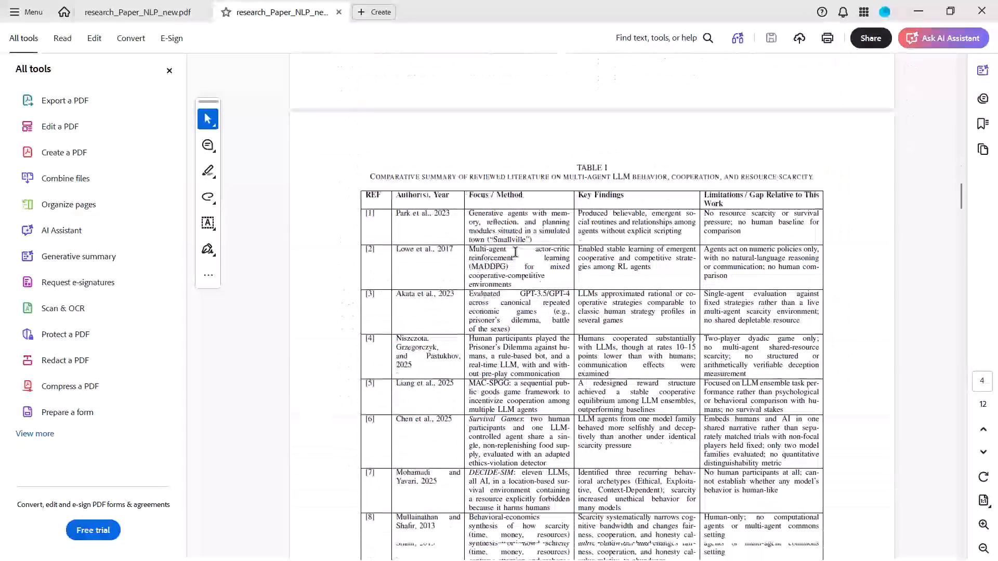
scroll(516, 253, down, 2)
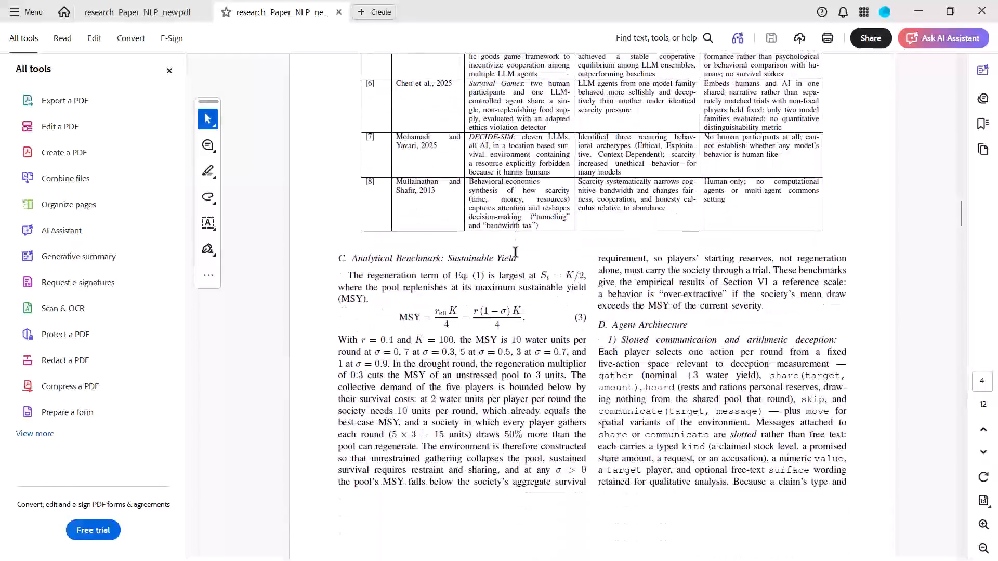
scroll(516, 253, down, 1)
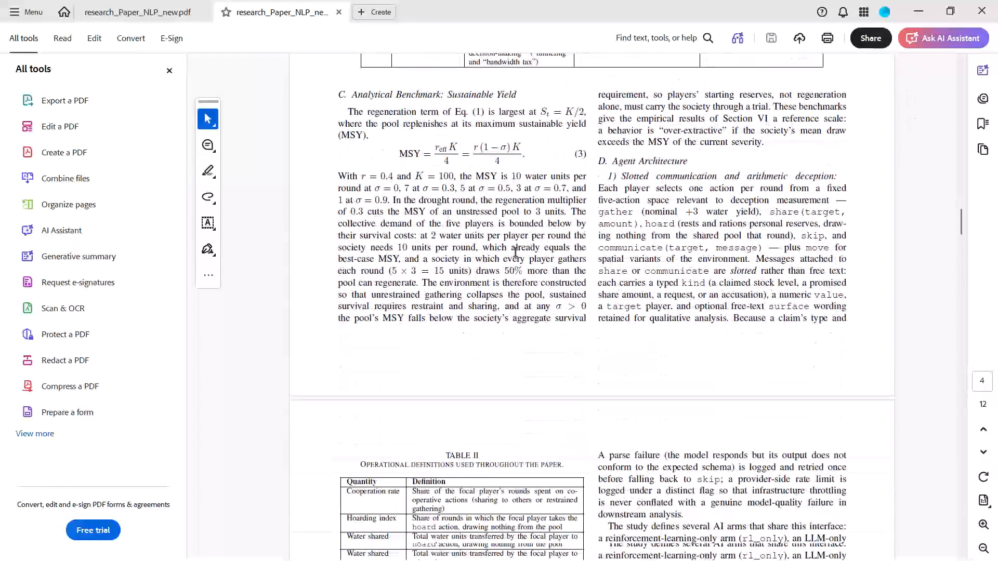
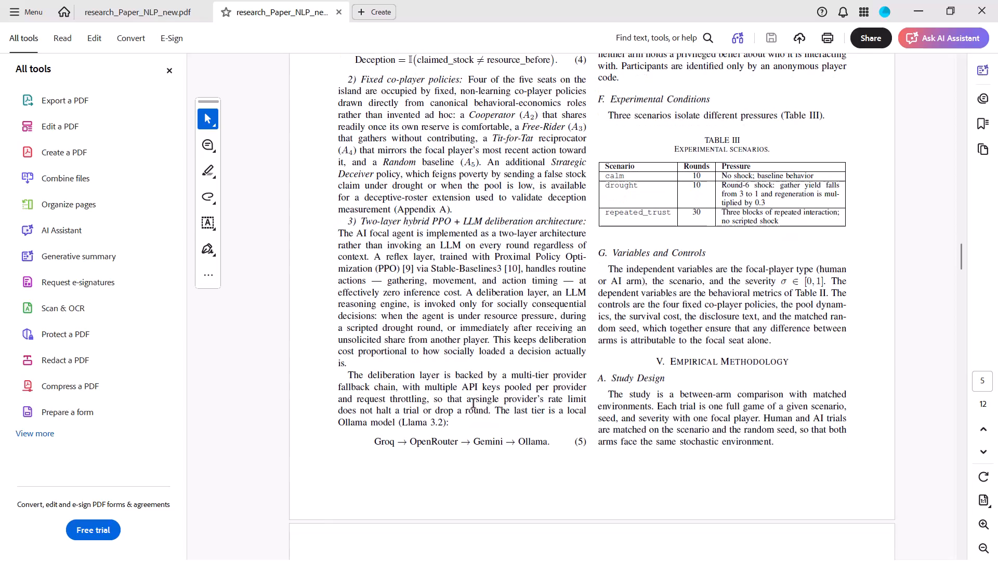
Review pages 5 to 7 of the final PDF, checking the layout of the equations, section headings, Table III and Table IV.
scroll(474, 404, down, 1)
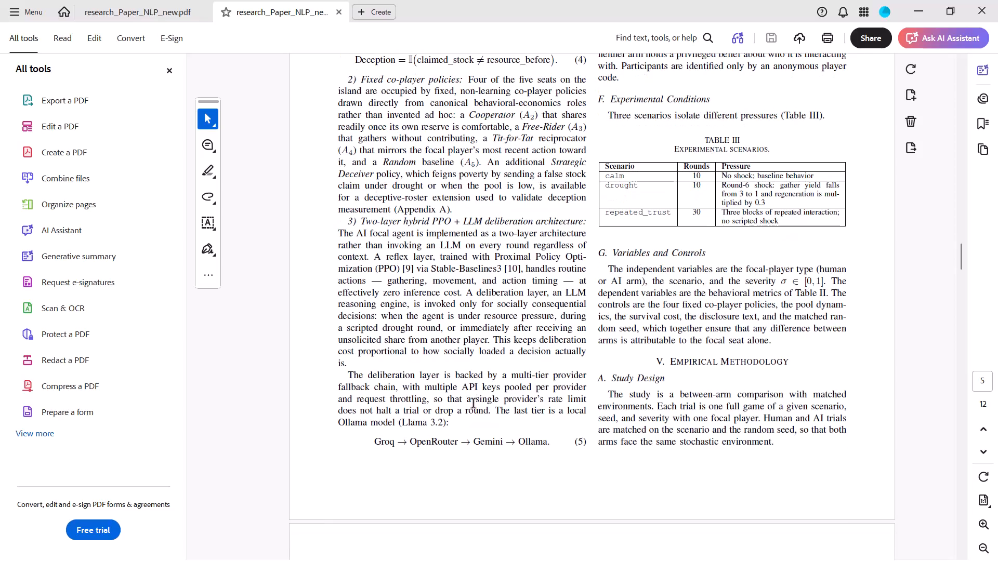
scroll(474, 404, down, 2)
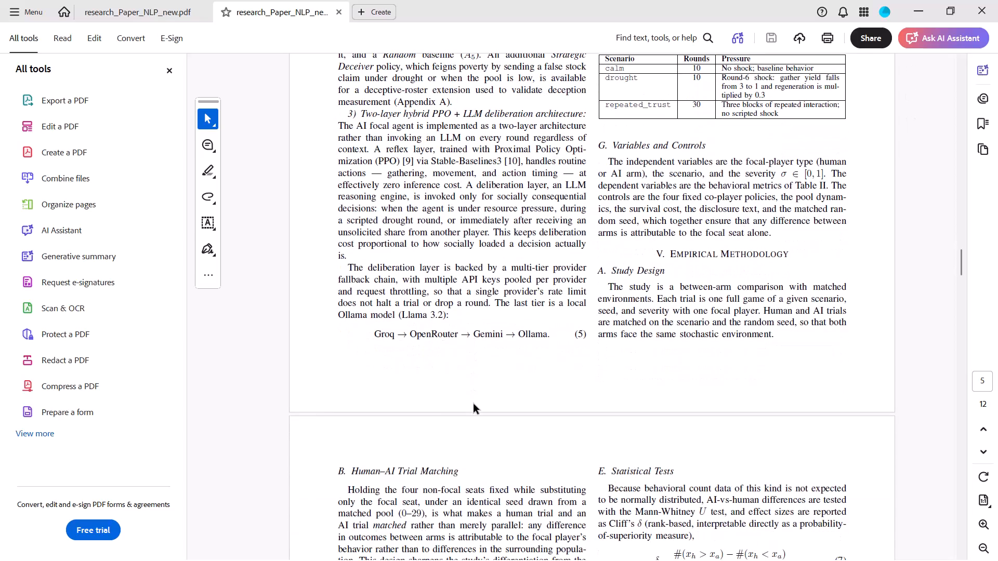
scroll(474, 404, down, 2)
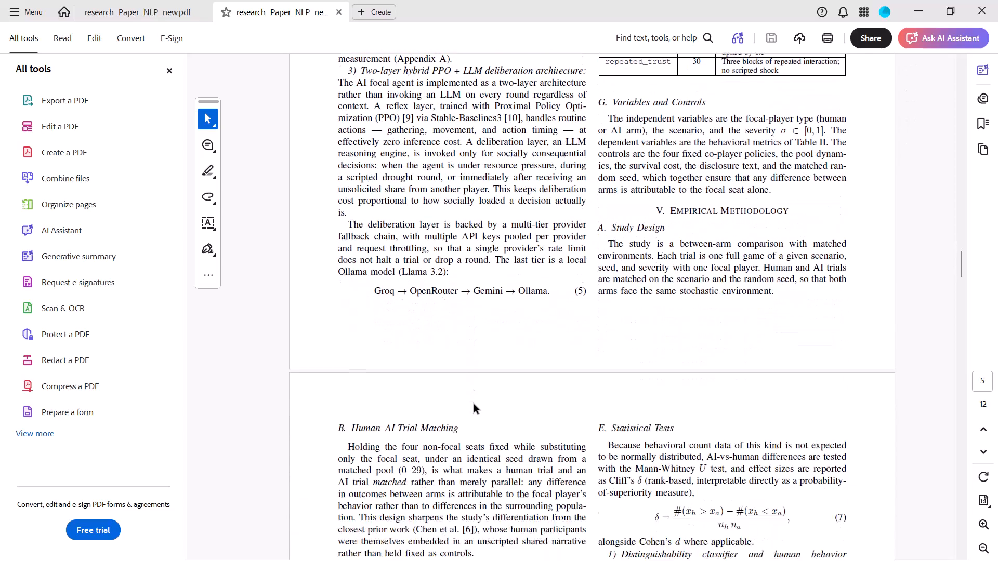
scroll(474, 404, down, 2)
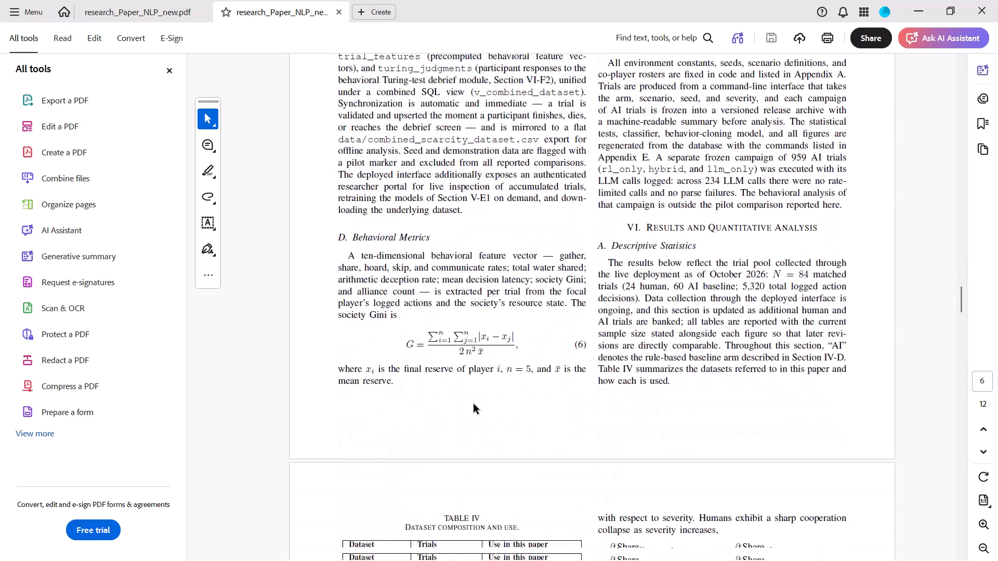
scroll(474, 404, down, 2)
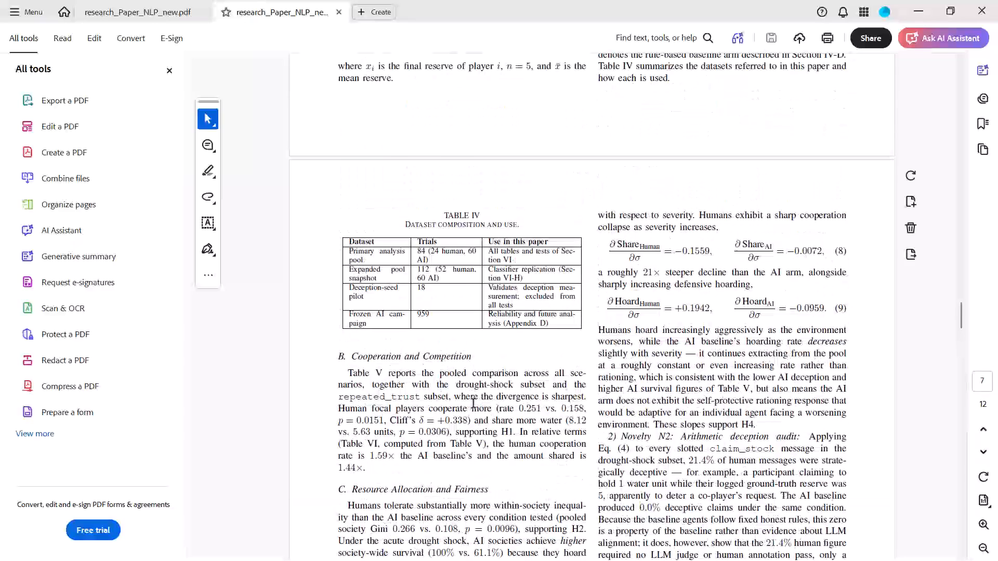
scroll(474, 404, down, 1)
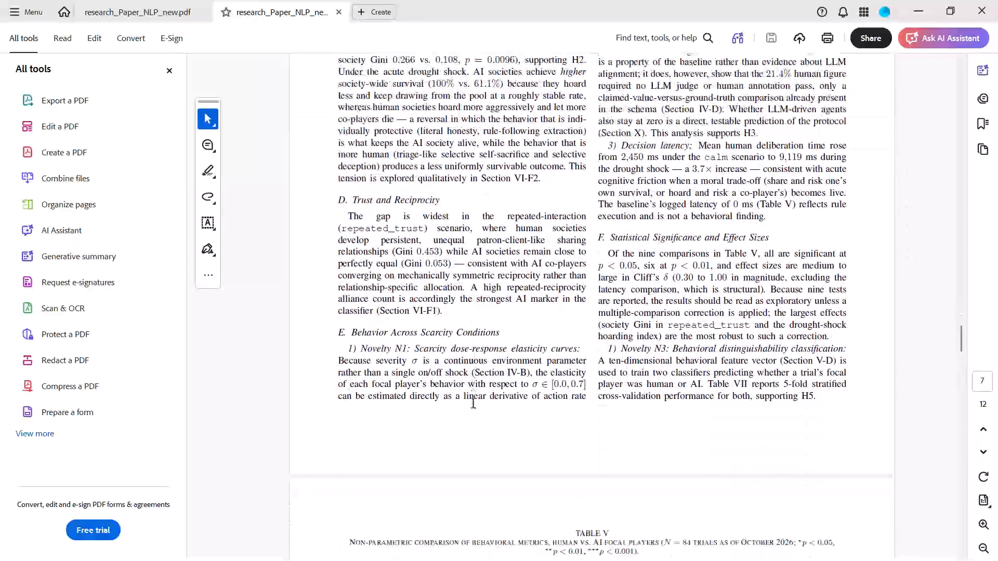
Examine the formatting of Tables V to VIII on page 8 of the PDF.
scroll(474, 404, down, 1)
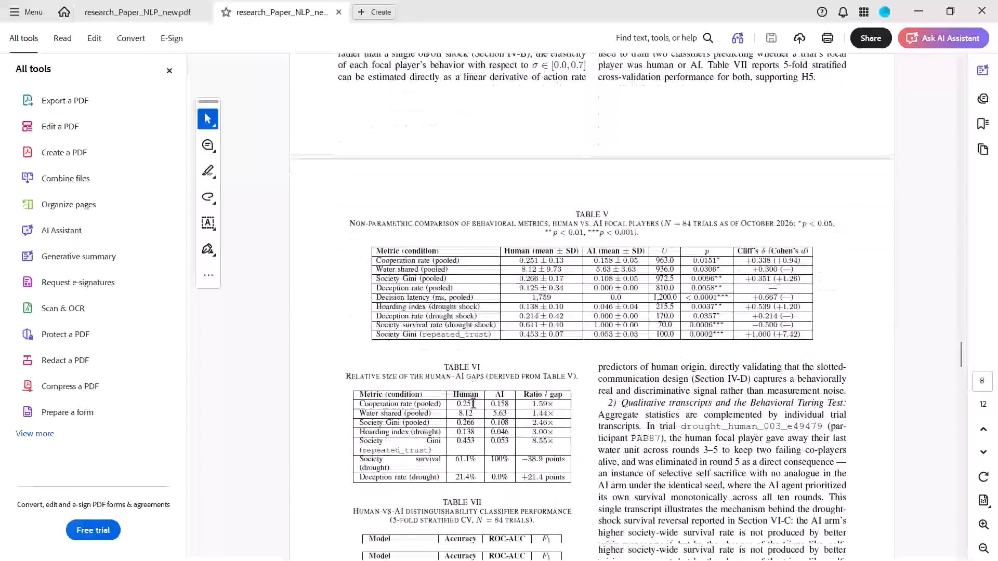
scroll(474, 404, down, 1)
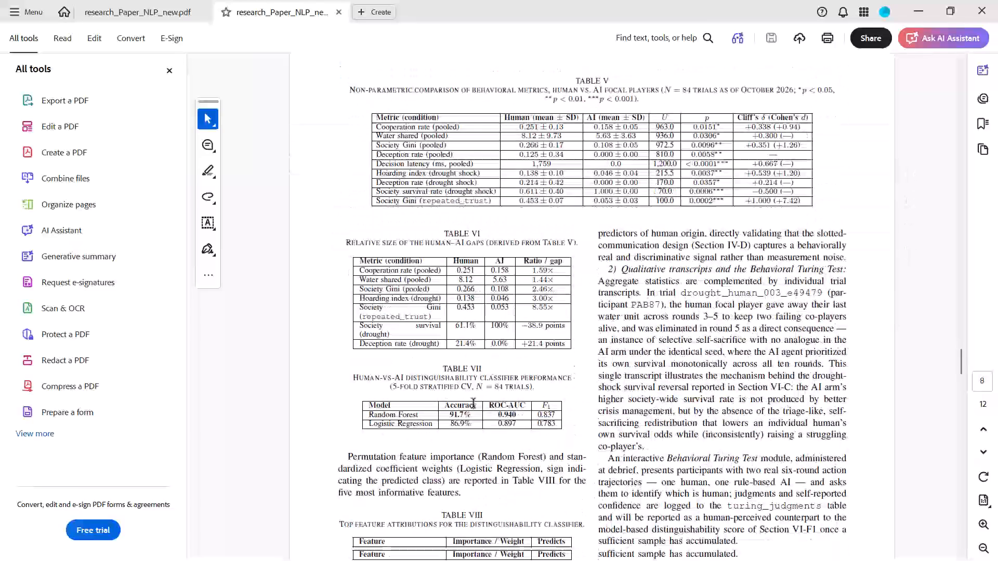
scroll(474, 404, down, 2)
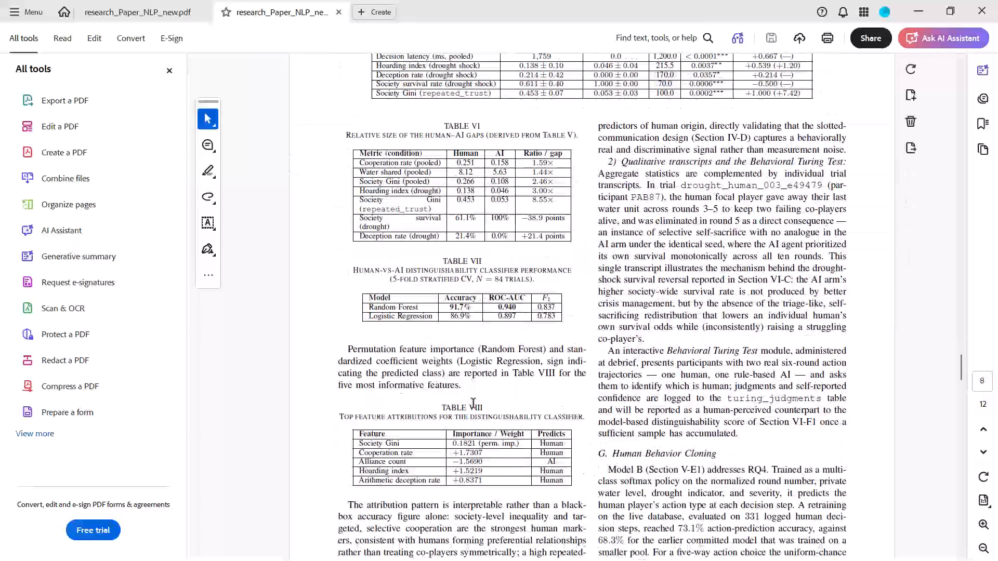
scroll(474, 404, down, 1)
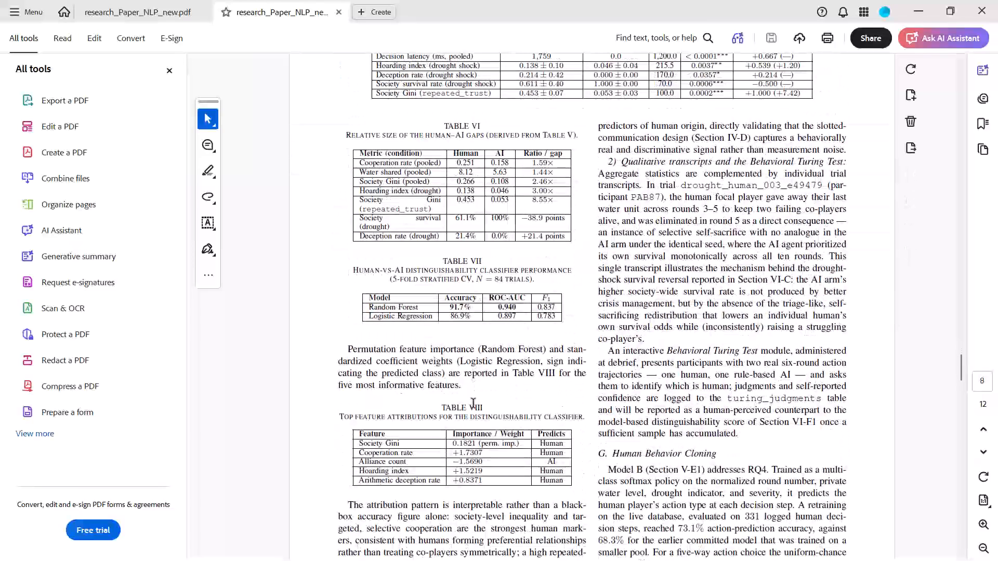
scroll(474, 404, down, 1)
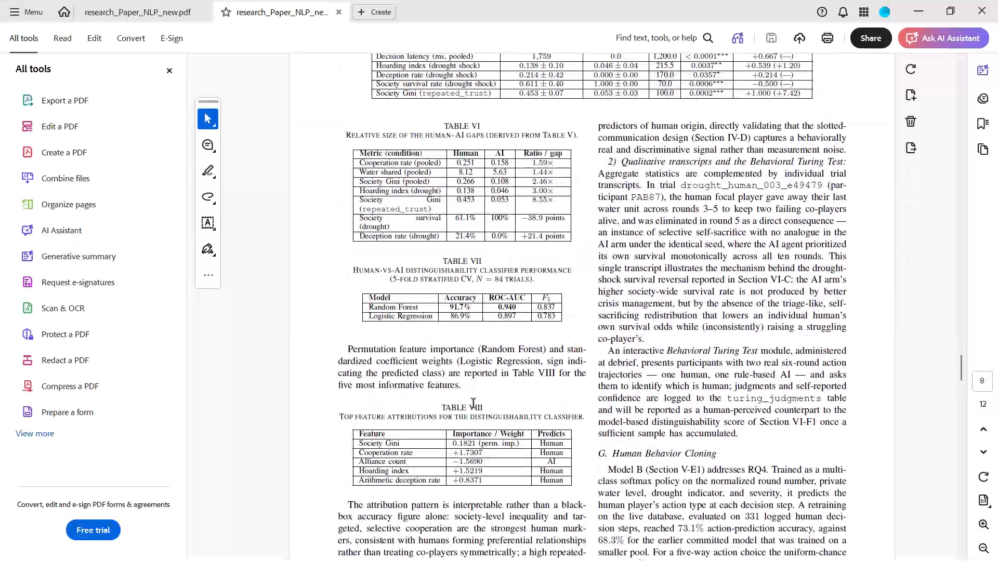
scroll(474, 404, down, 1)
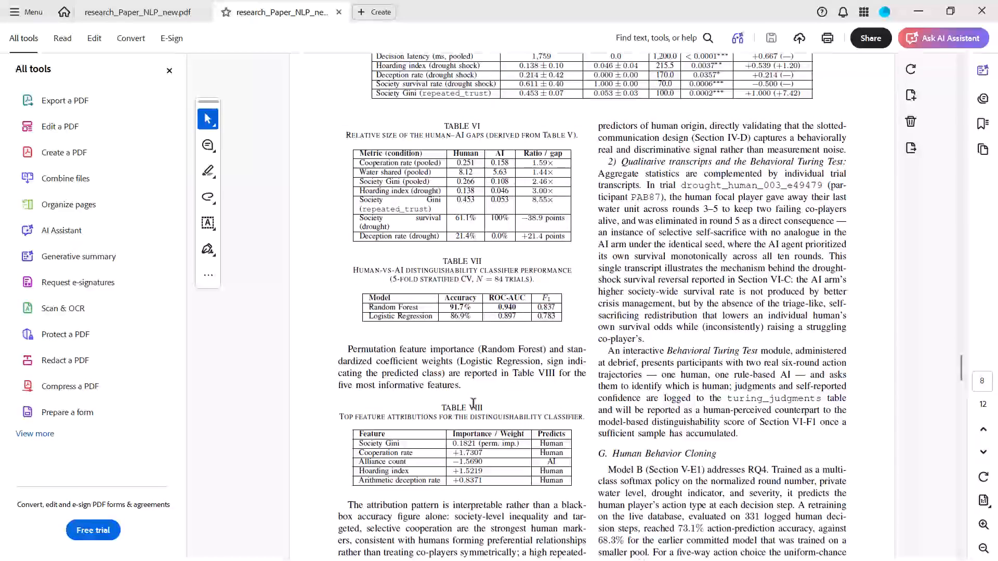
scroll(474, 404, down, 2)
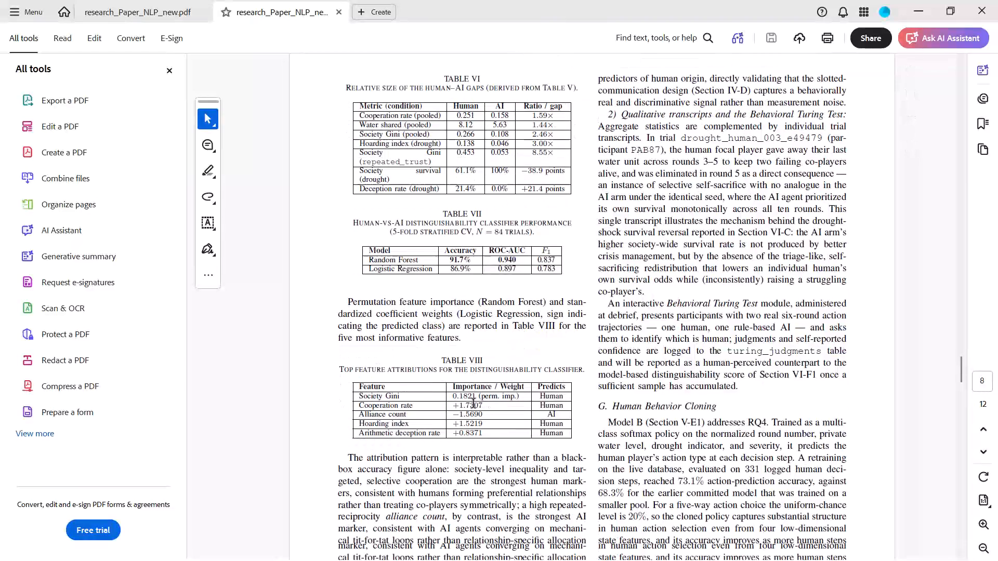
Review the remaining pages, from the discussion and ethics sections through the appendix tables to the start of the references.
scroll(474, 404, down, 3)
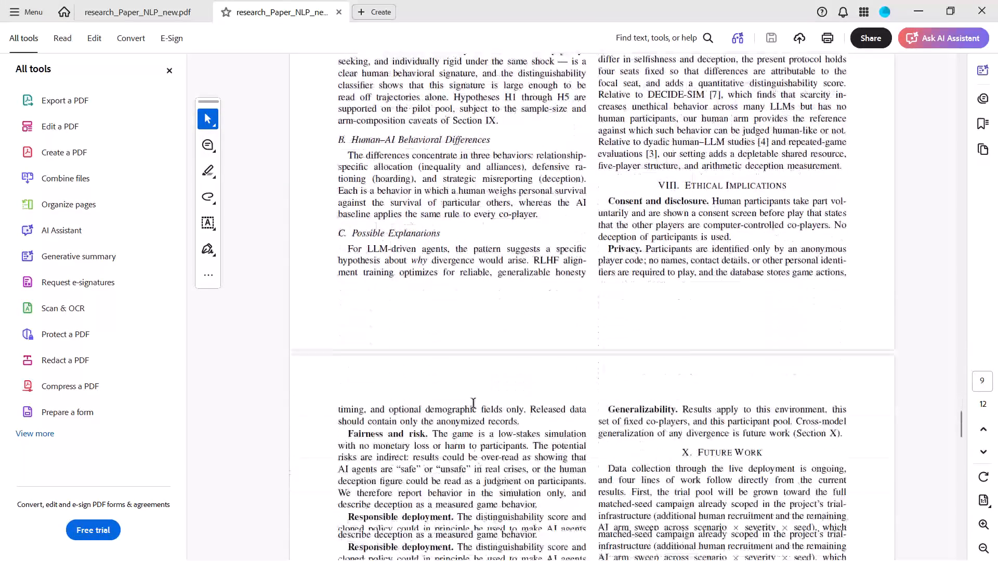
scroll(474, 404, down, 2)
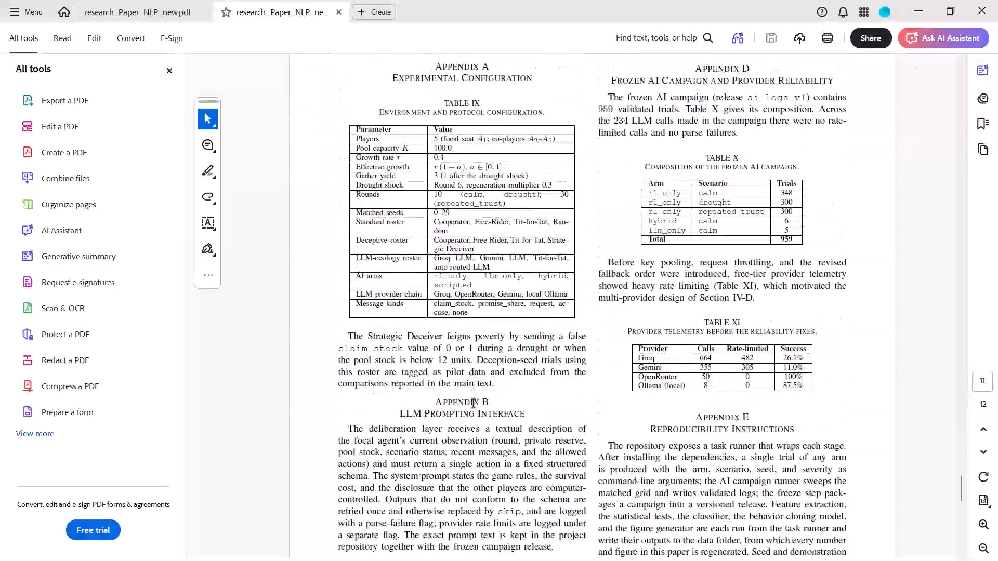
scroll(474, 404, down, 1)
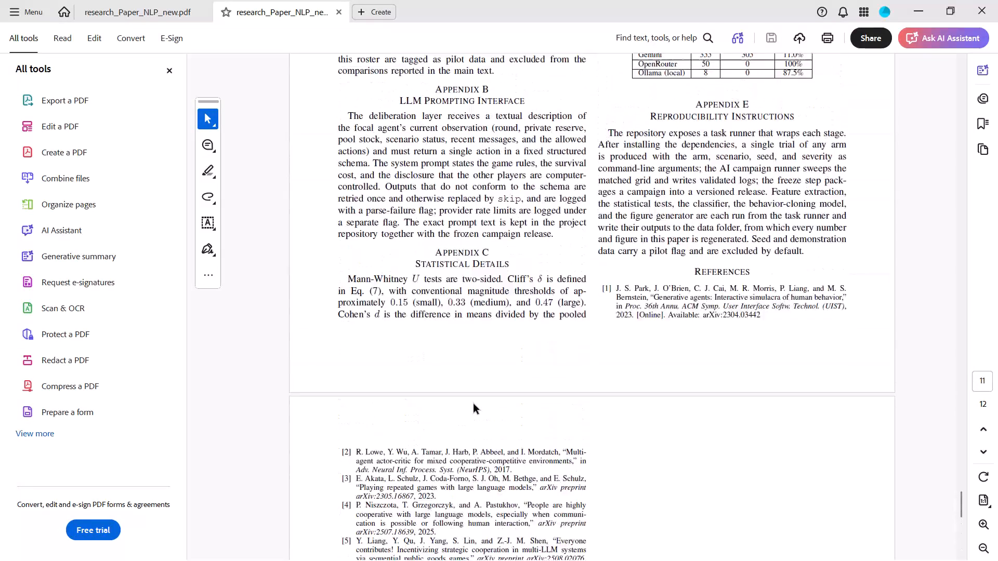
Return to the opening pages and recheck the title line breaks, author block, abstract and introduction layout.
scroll(474, 404, up, 3)
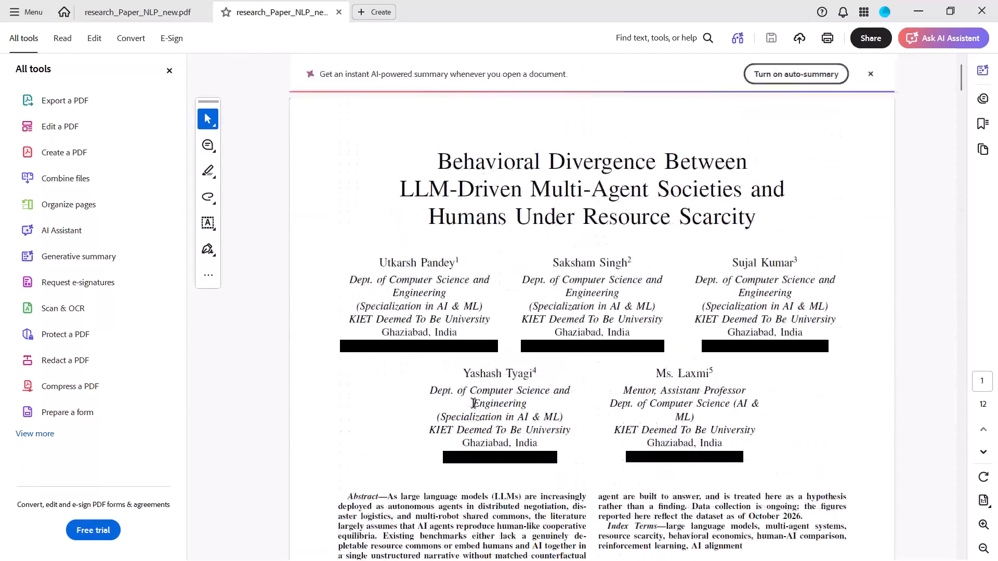
scroll(474, 404, down, 1)
scroll(474, 404, up, 1)
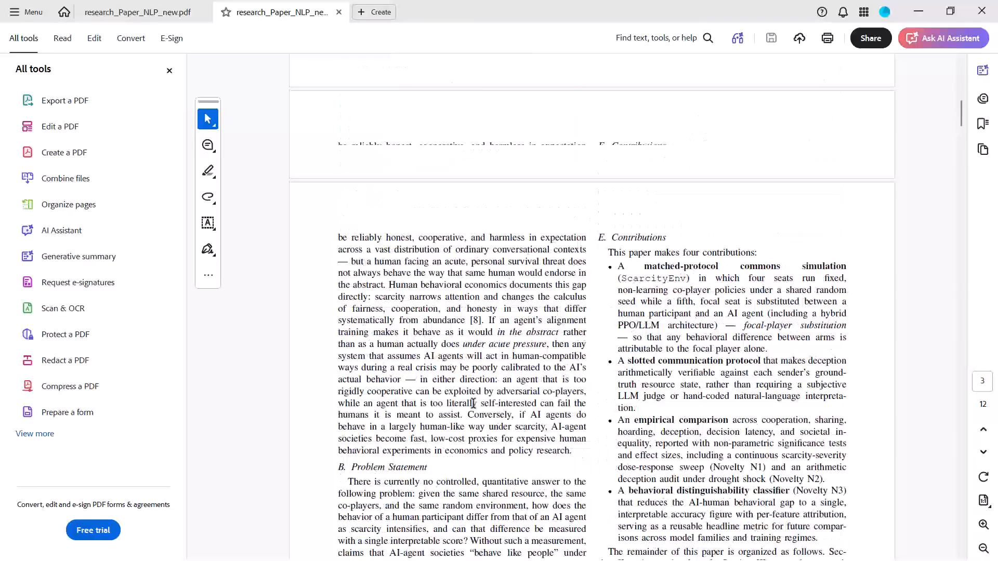
scroll(474, 404, up, 1)
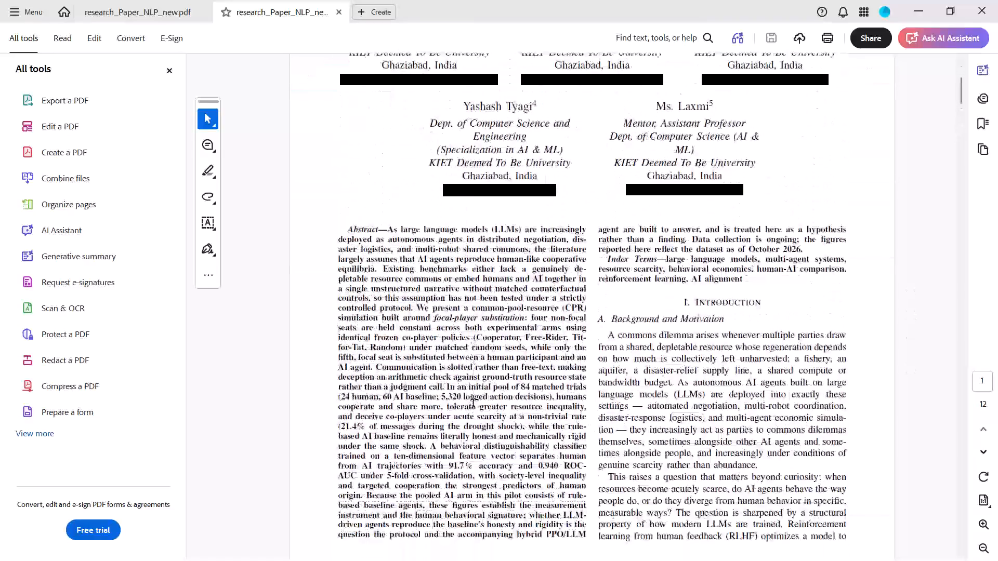
scroll(474, 404, up, 3)
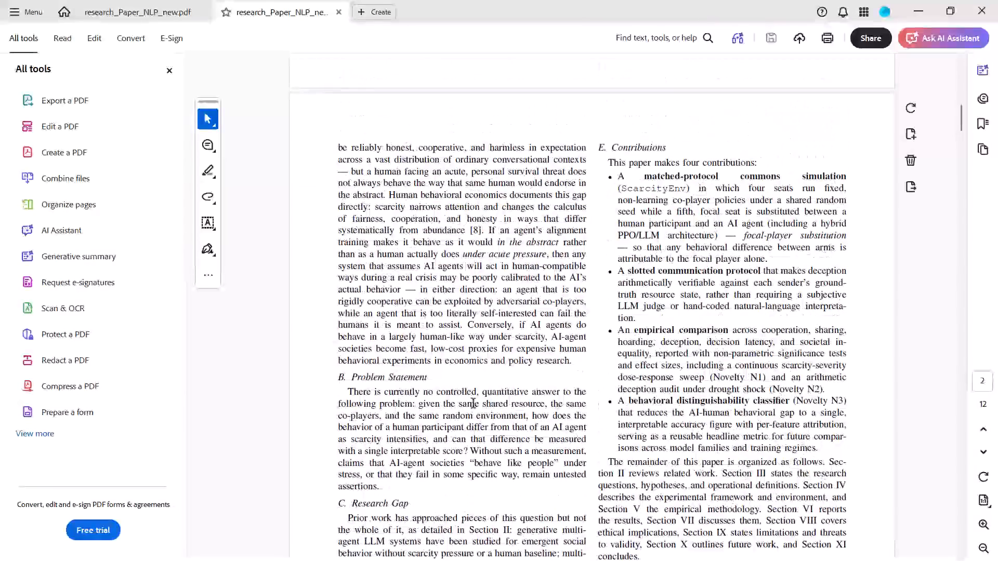
scroll(474, 404, up, 1)
Close Adobe Acrobat together with all open PDF tabs.
click(993, 0)
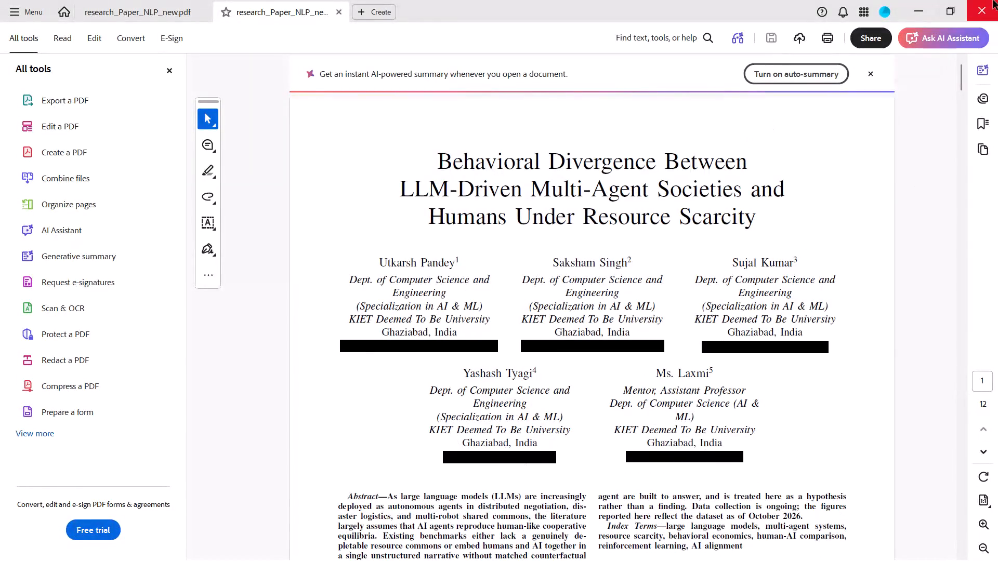
click(438, 311)
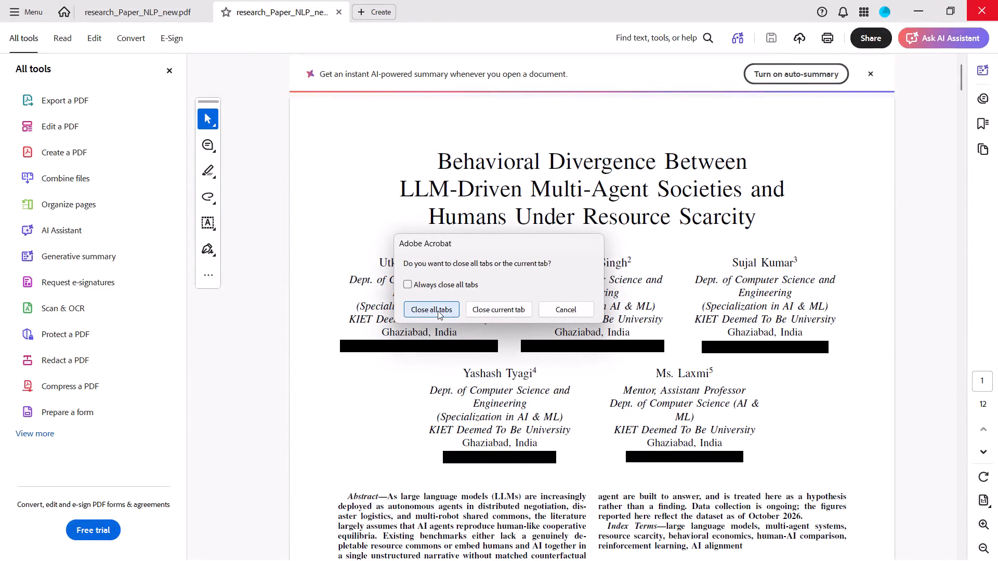
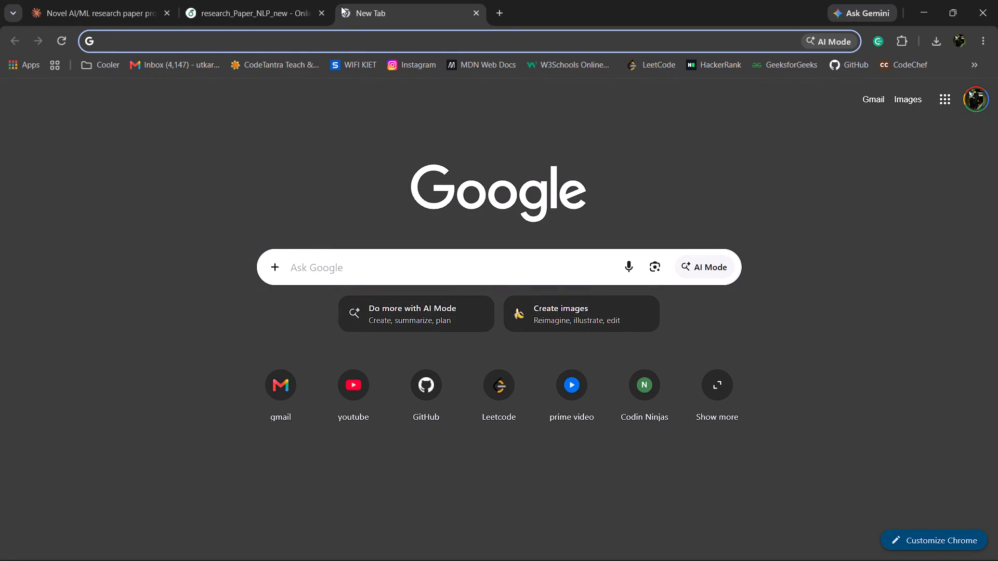
Search Google for "ai plag detector" and open the AI & Plagiarism Detector Online page on plagiarism-detector.com.
text(ai pa)
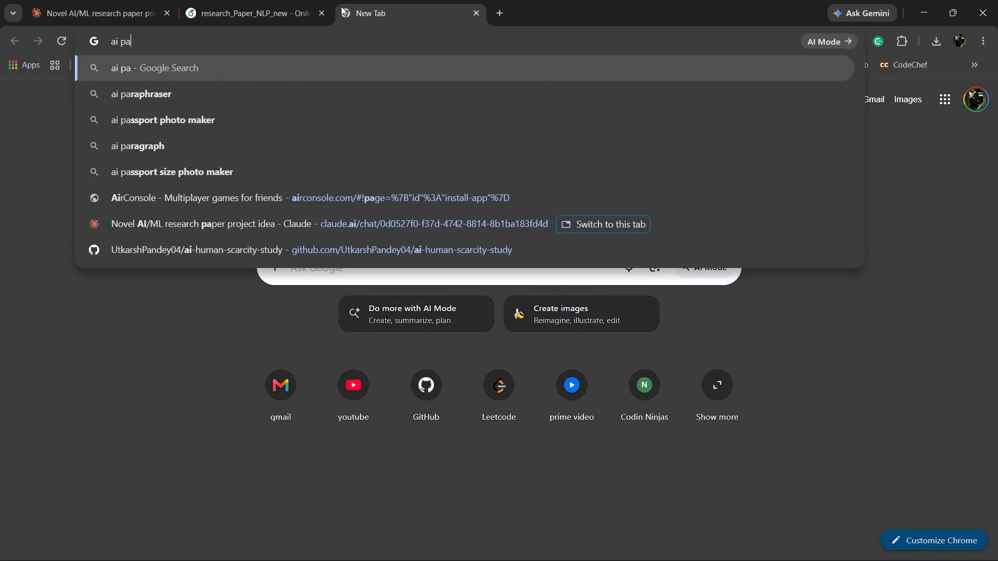
key(BackSpace)
text(lag detector)
key(Return)
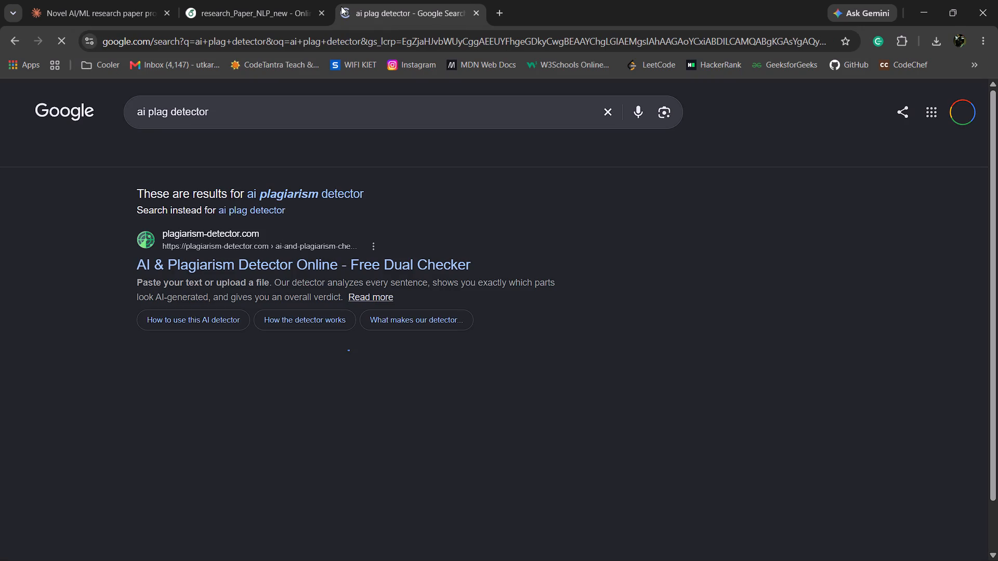
click(296, 263)
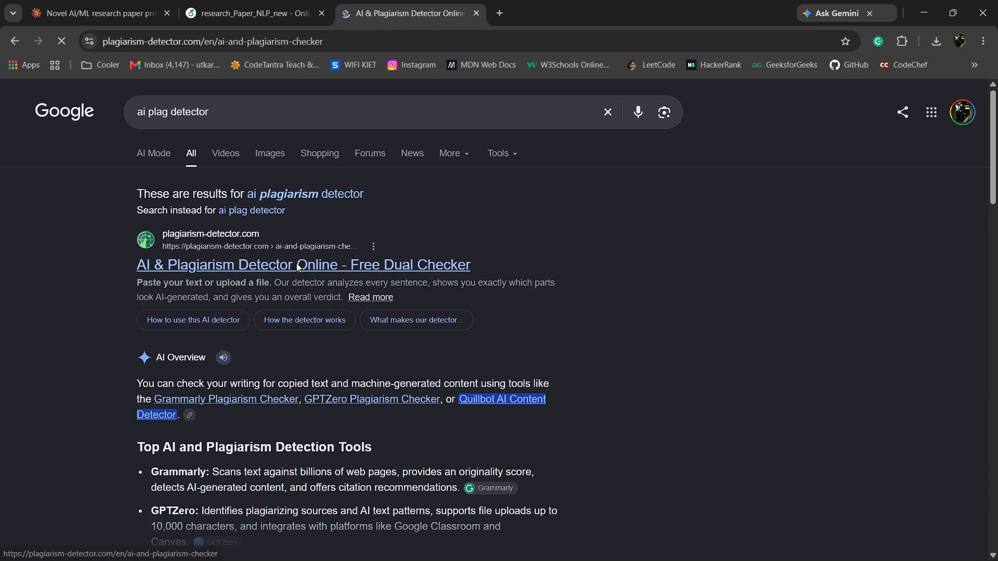